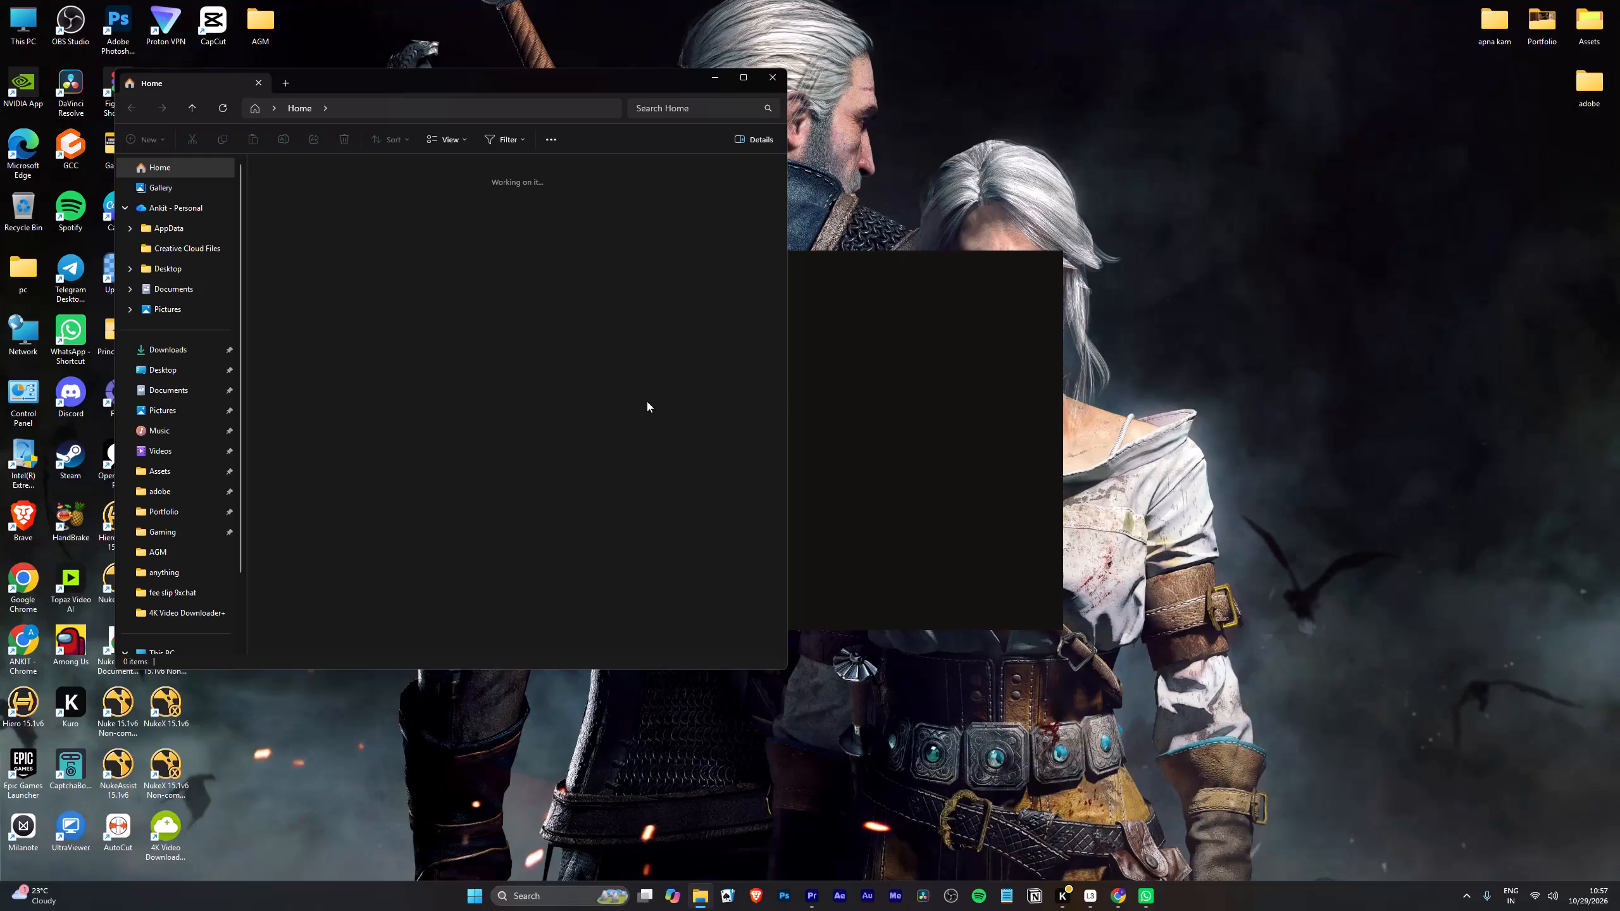
left_click(224, 337)
left_click(210, 350)
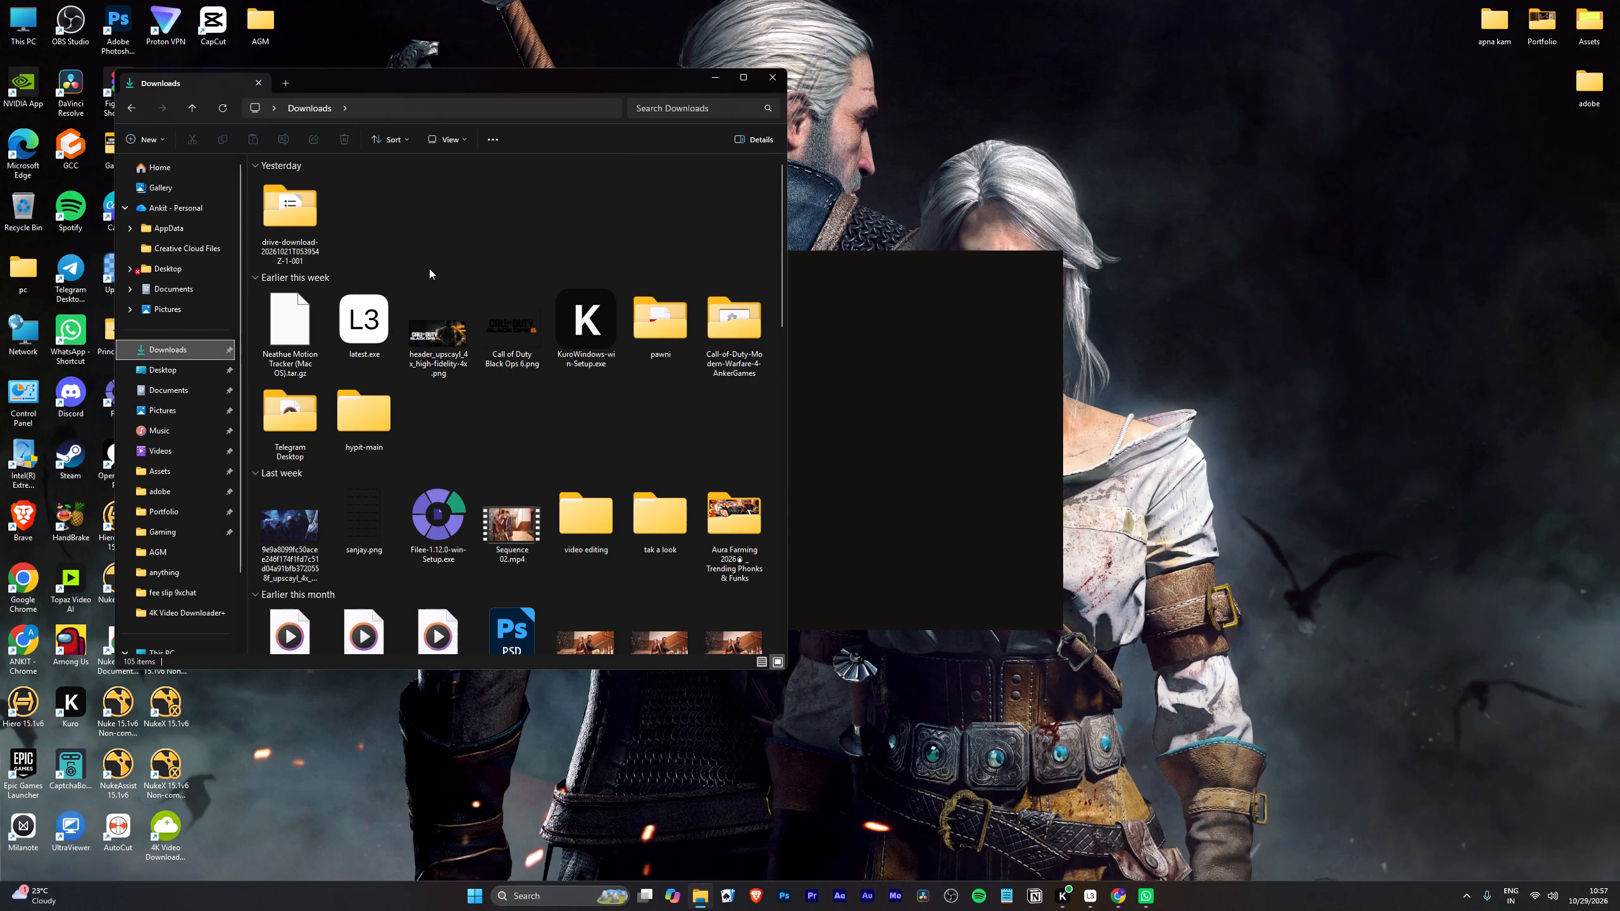
left_click(180, 459)
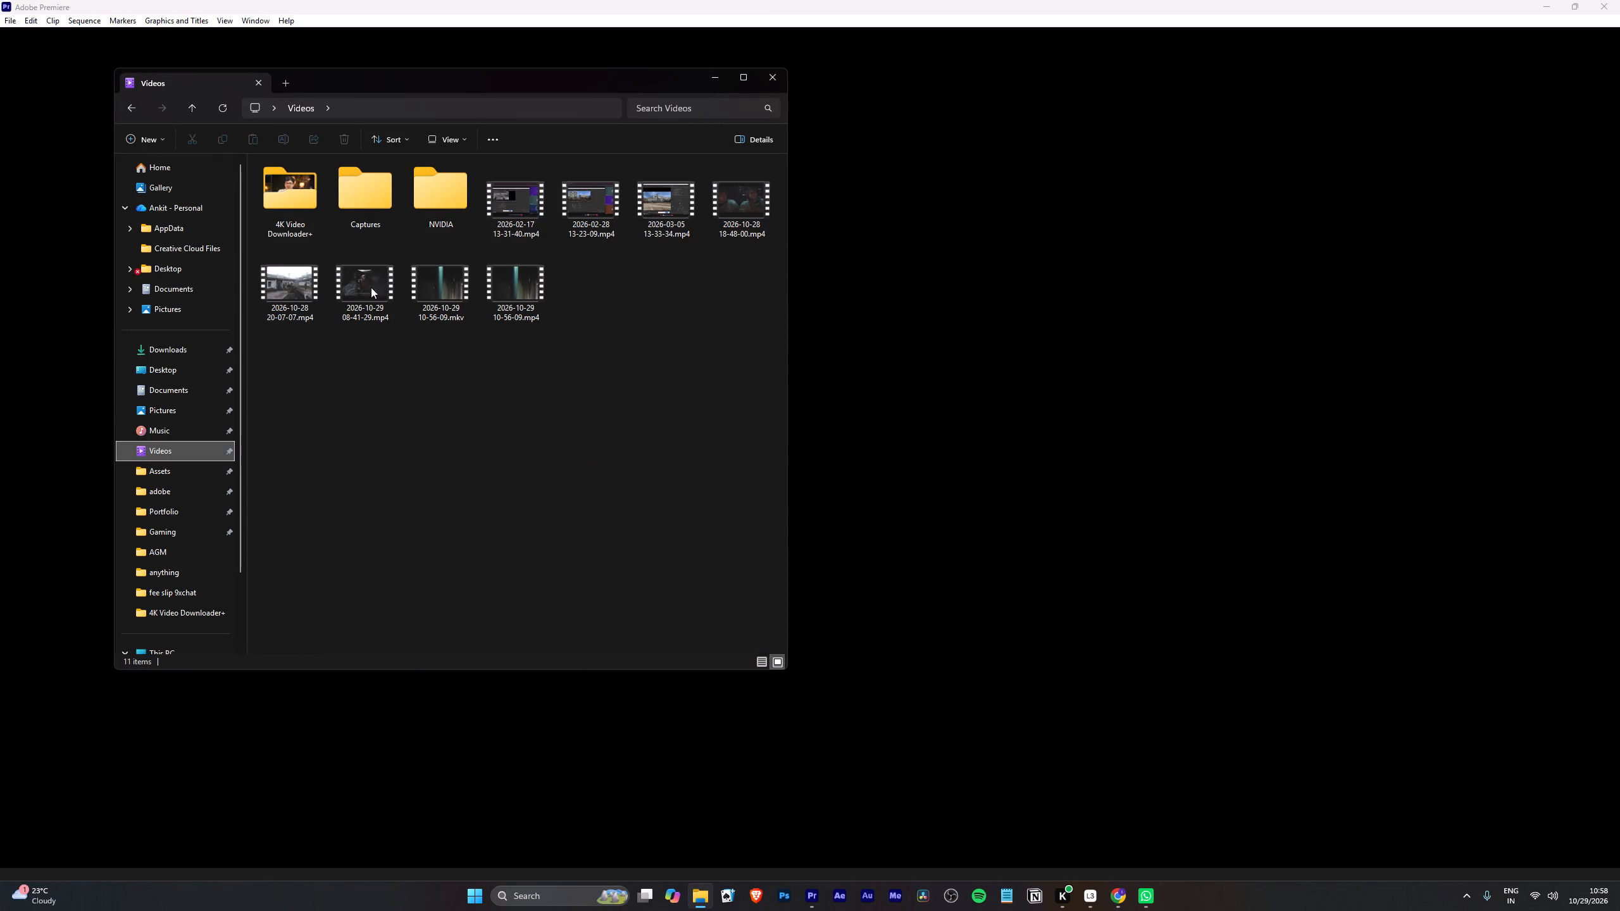
left_click_drag(434, 354, 511, 280)
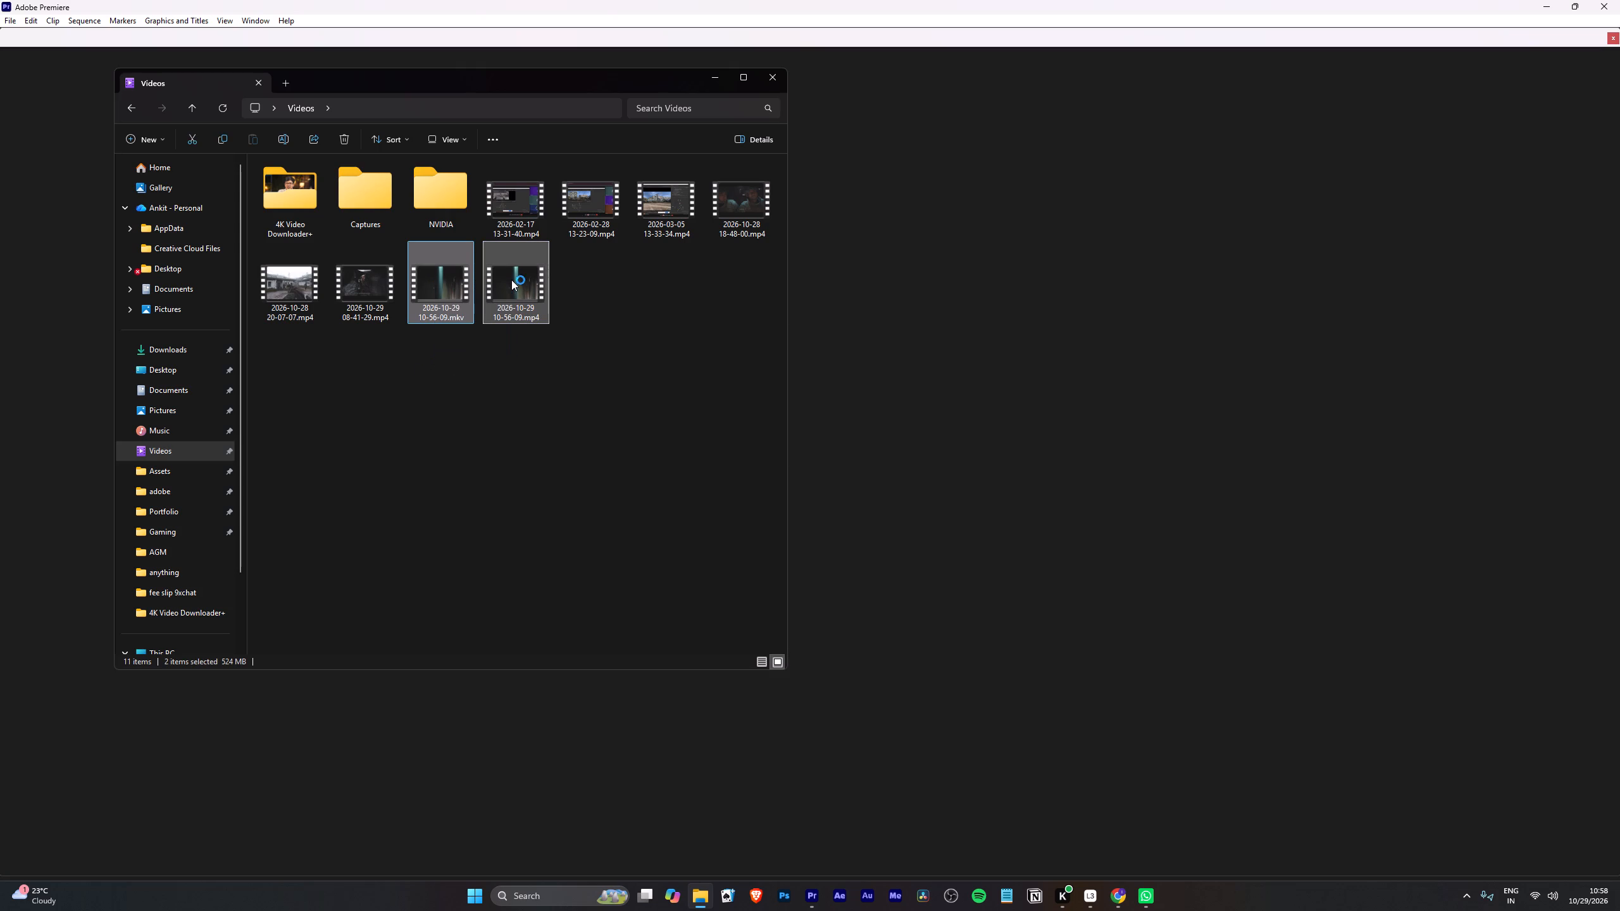
key("shift+Delete")
key("Return")
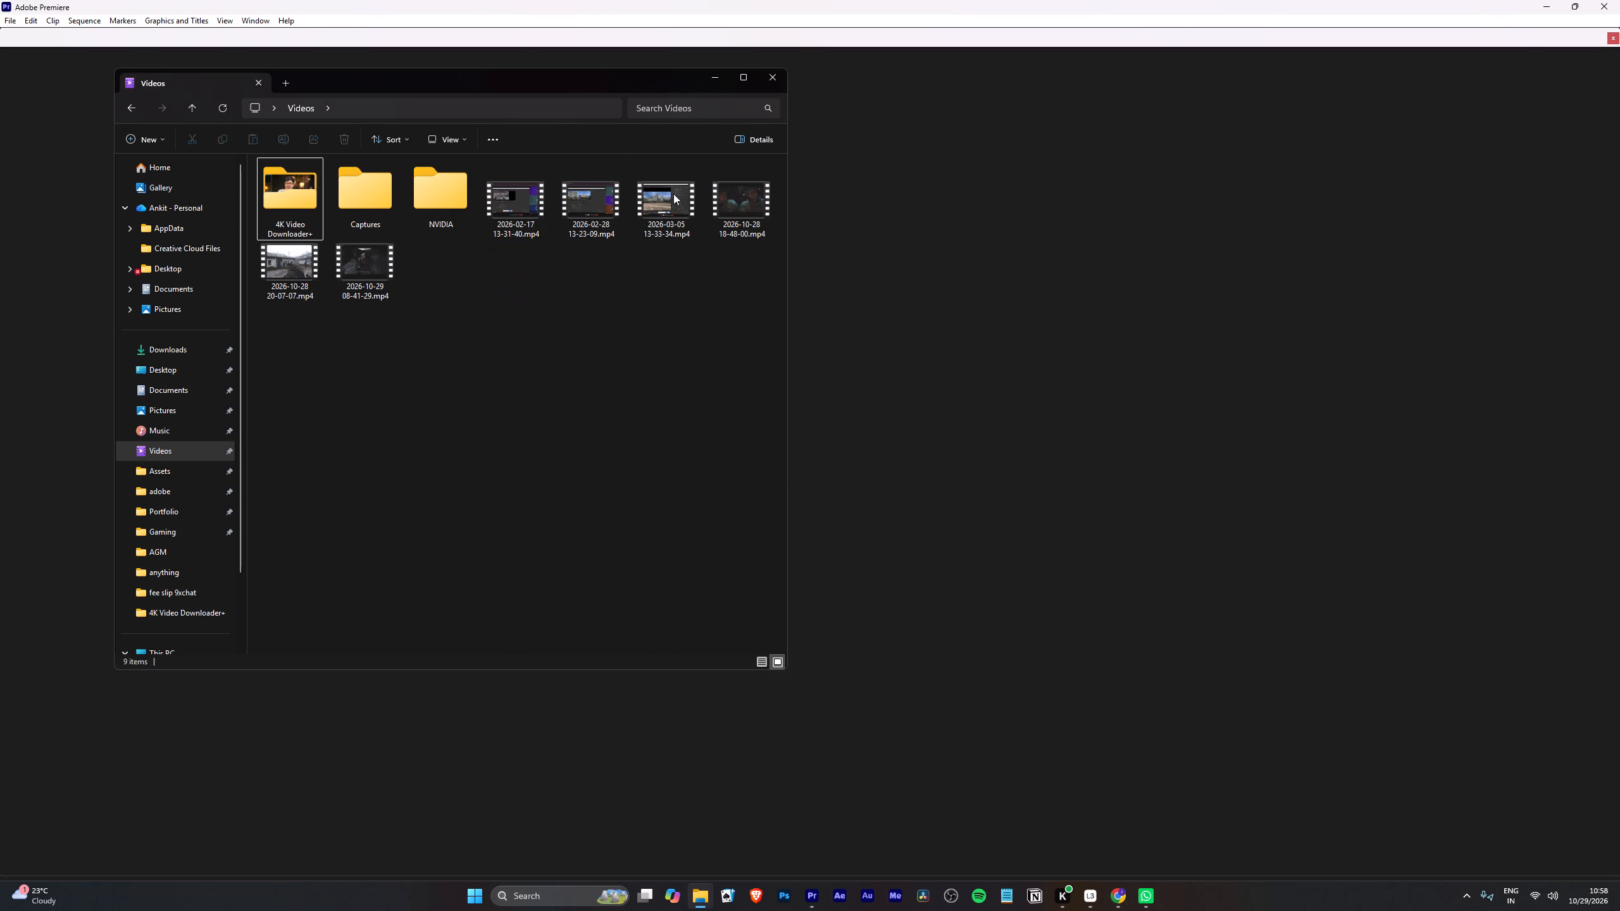
Switch from the file browser to Adobe Premiere.
left_click(718, 189)
left_click(359, 313)
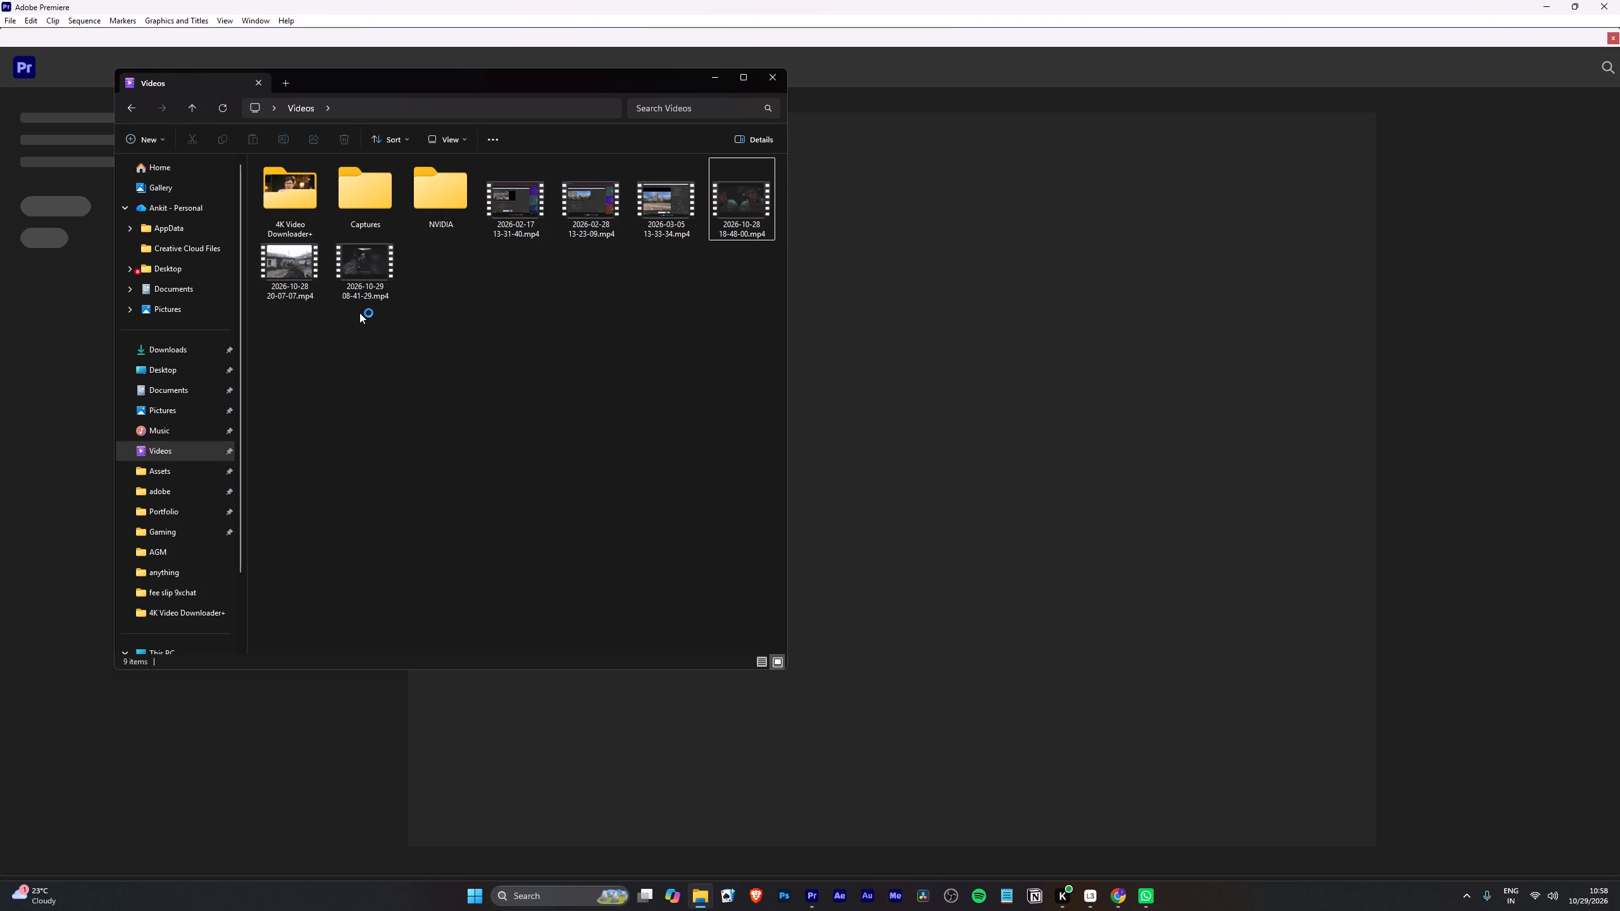
left_click(75, 347)
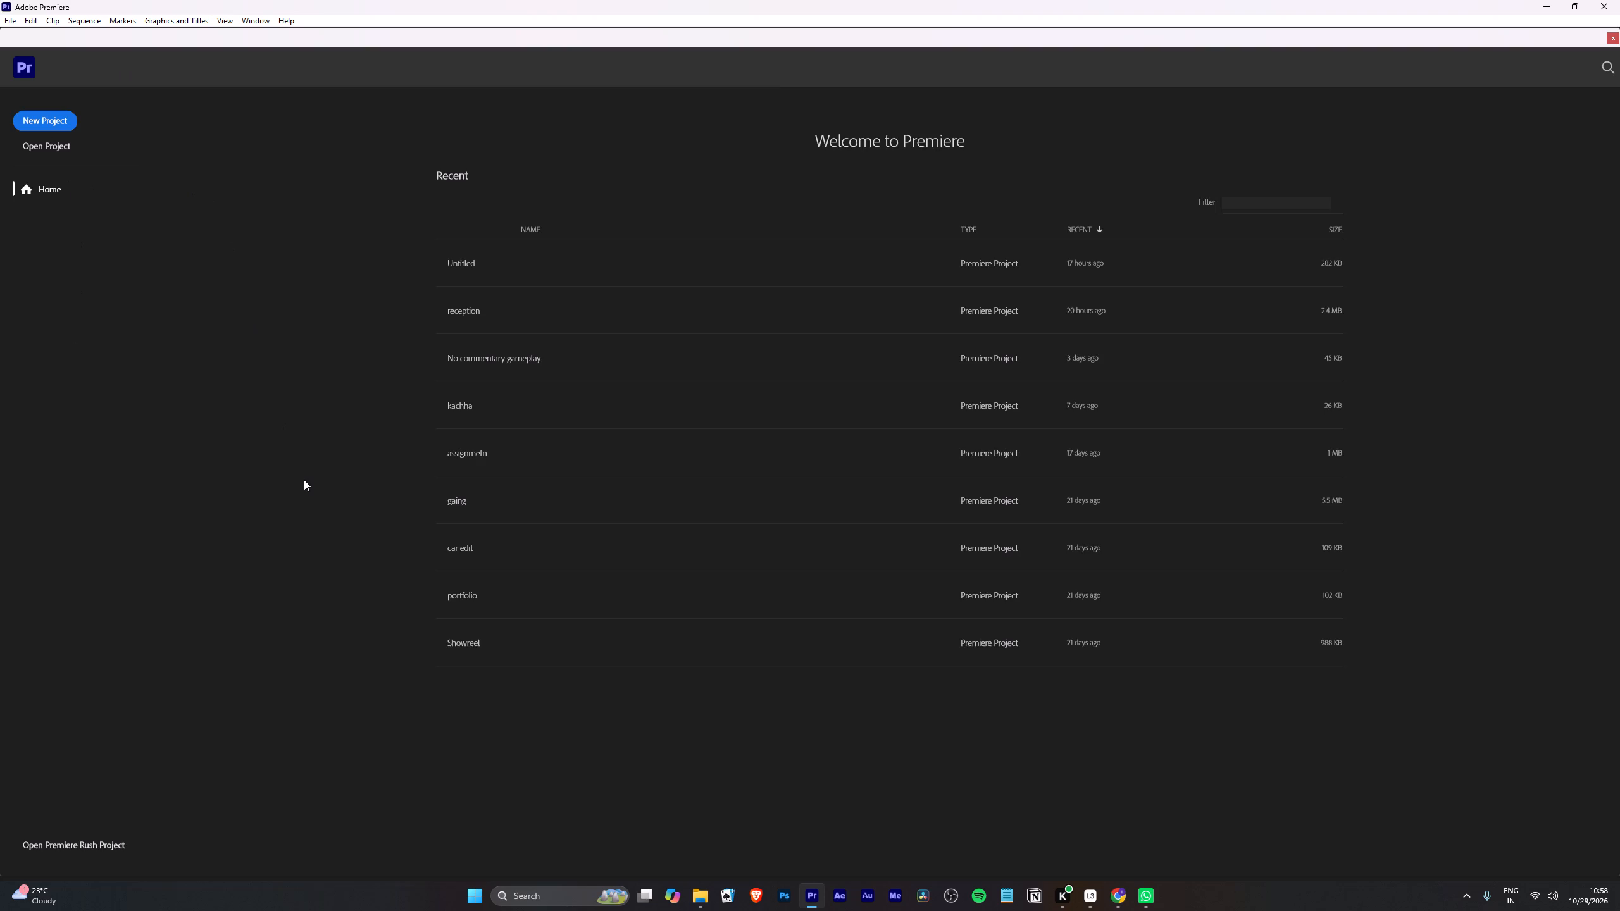
Open the recent project No commentary gameplay, leaving all of its missing media offline.
left_click(483, 363)
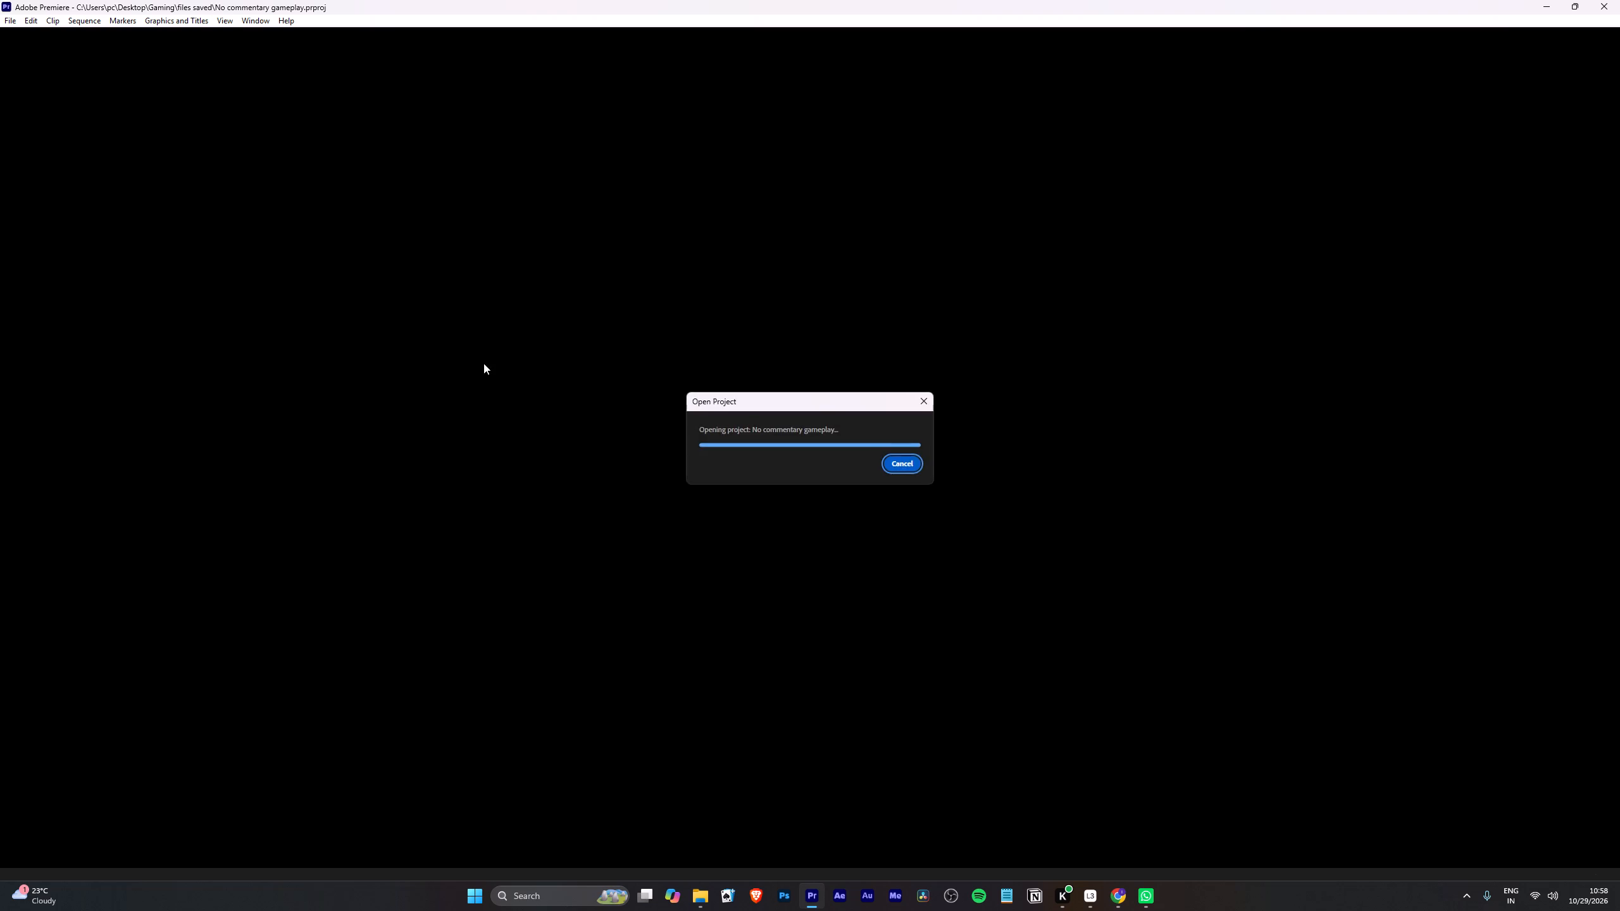
left_click(821, 572)
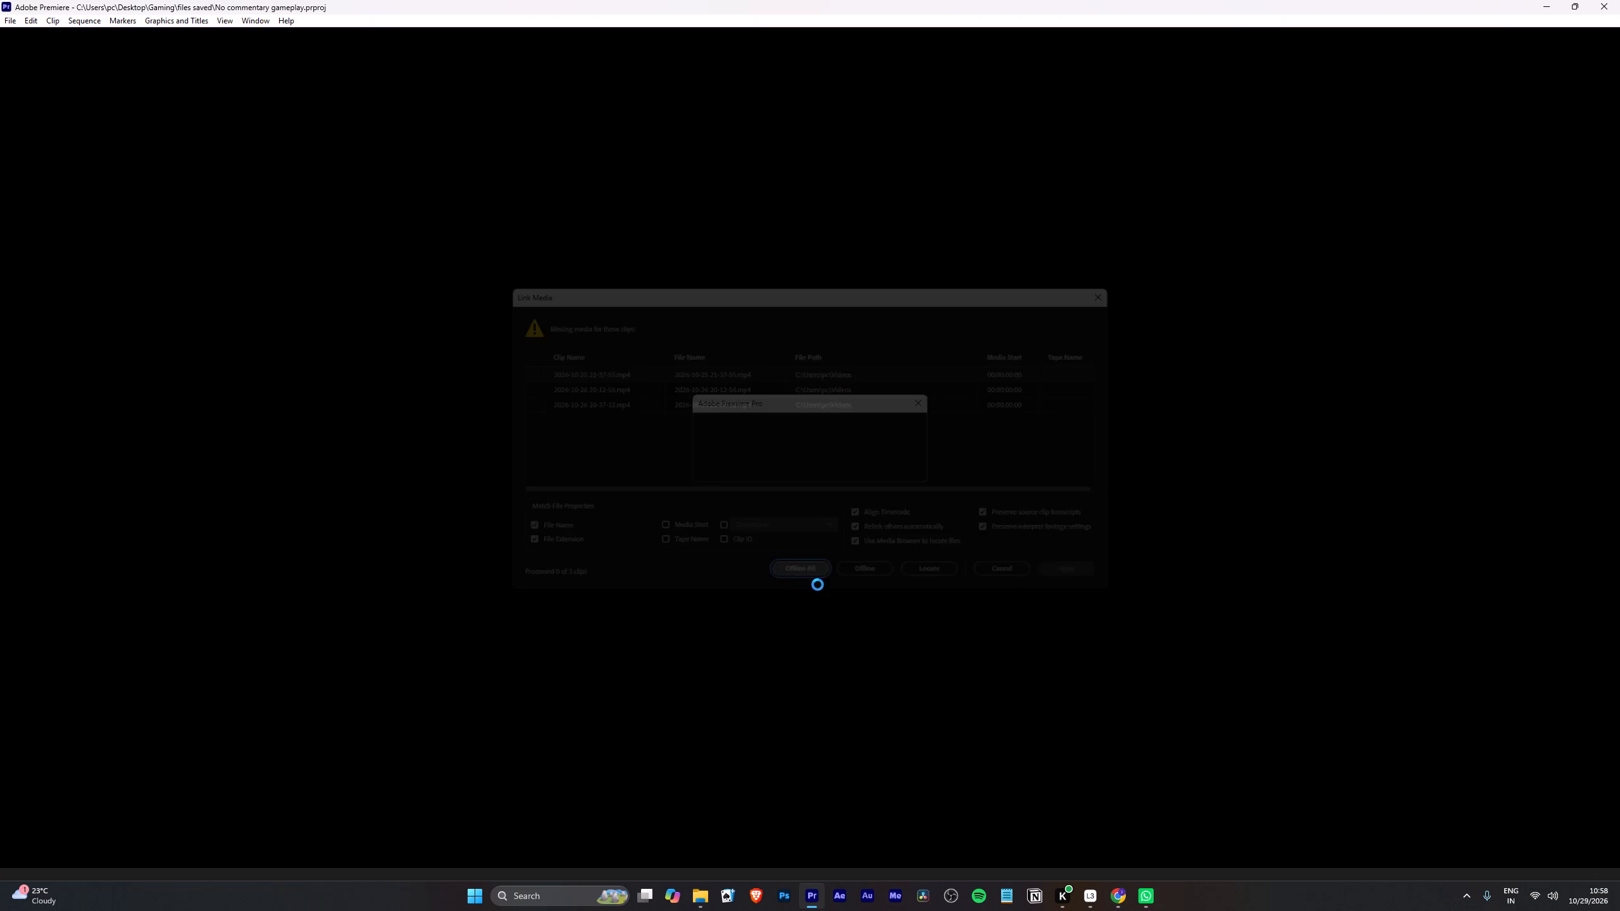
Check the Videos folder in File Explorer and return to the end of the sequence in Adobe Premiere.
left_click(700, 902)
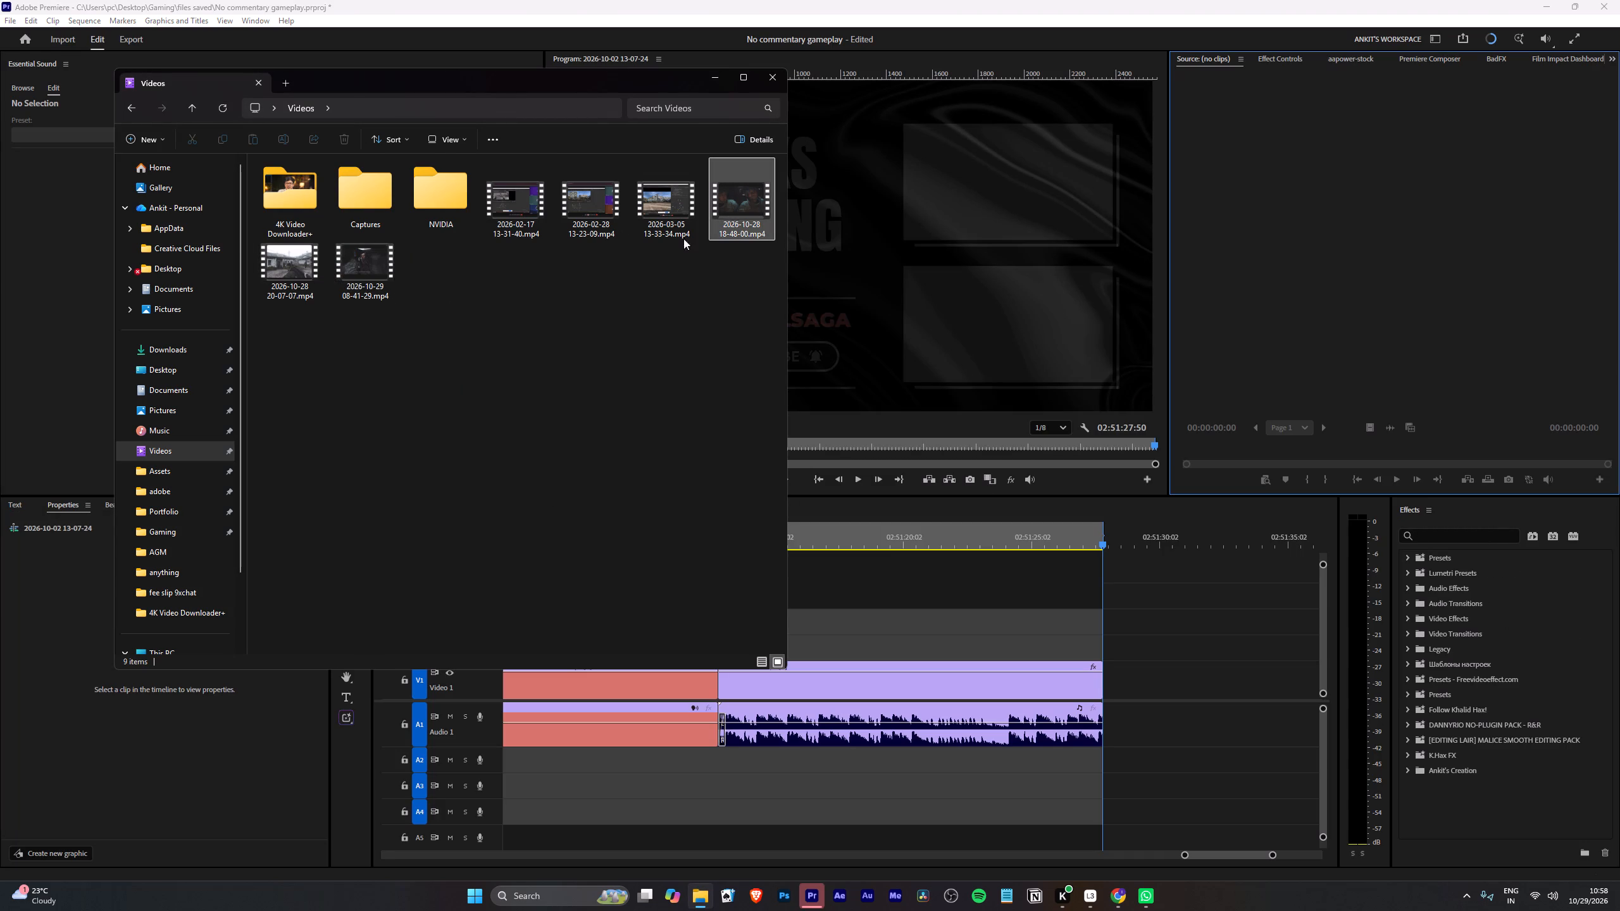
left_click(911, 583)
scroll(764, 617, "down", 3, "alt")
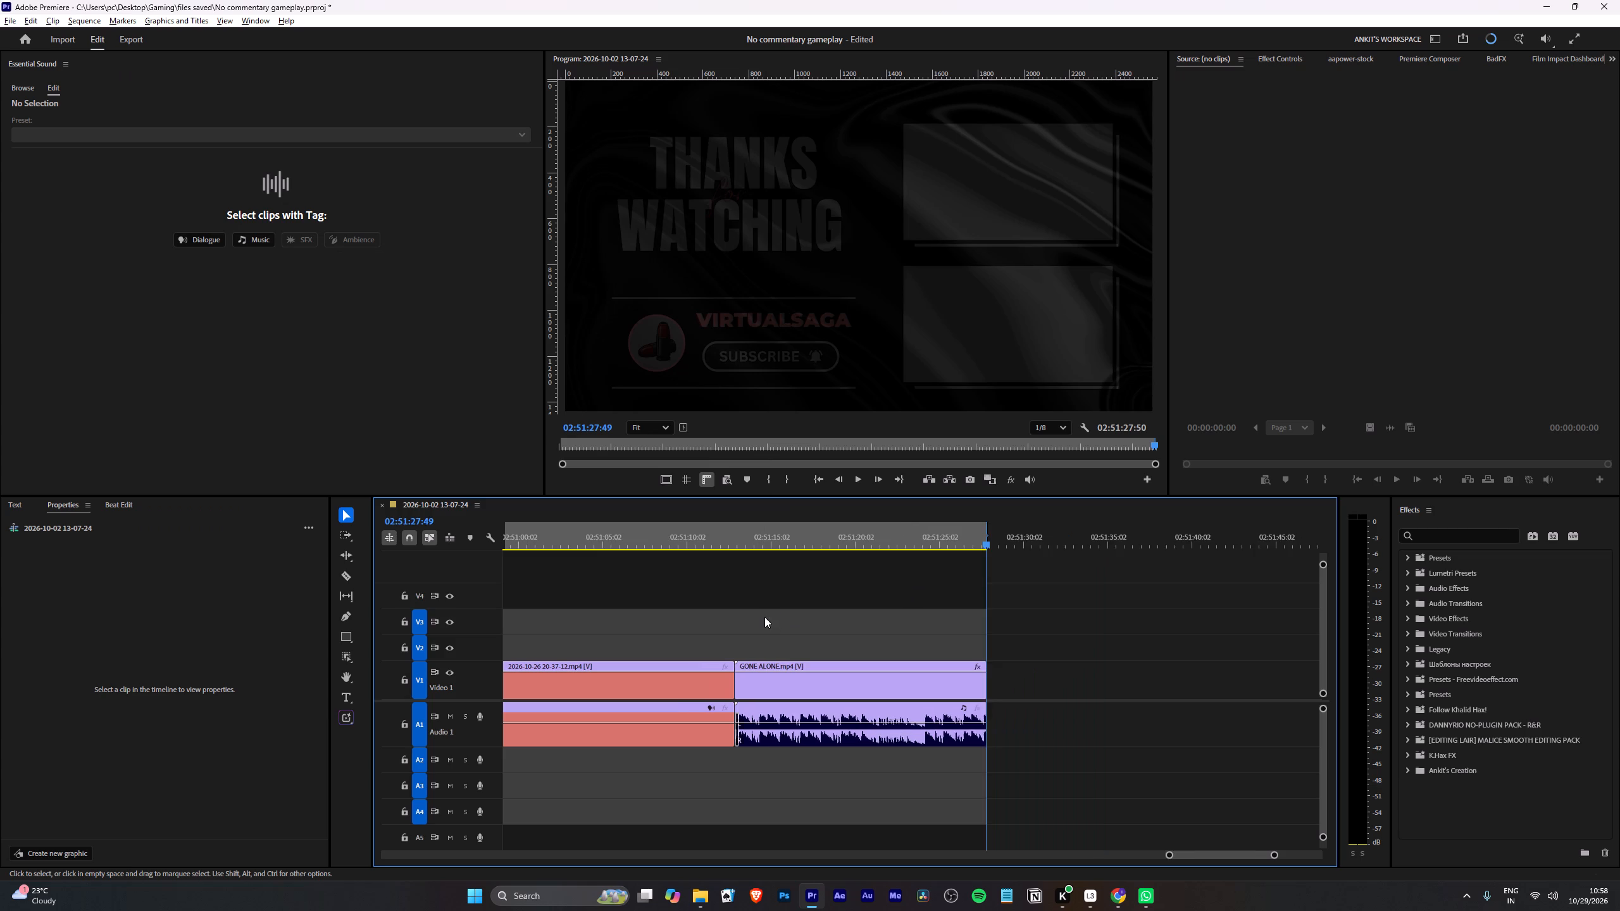
scroll(764, 617, "down", 10, "alt")
left_click(761, 569)
left_click(757, 533)
key("space")
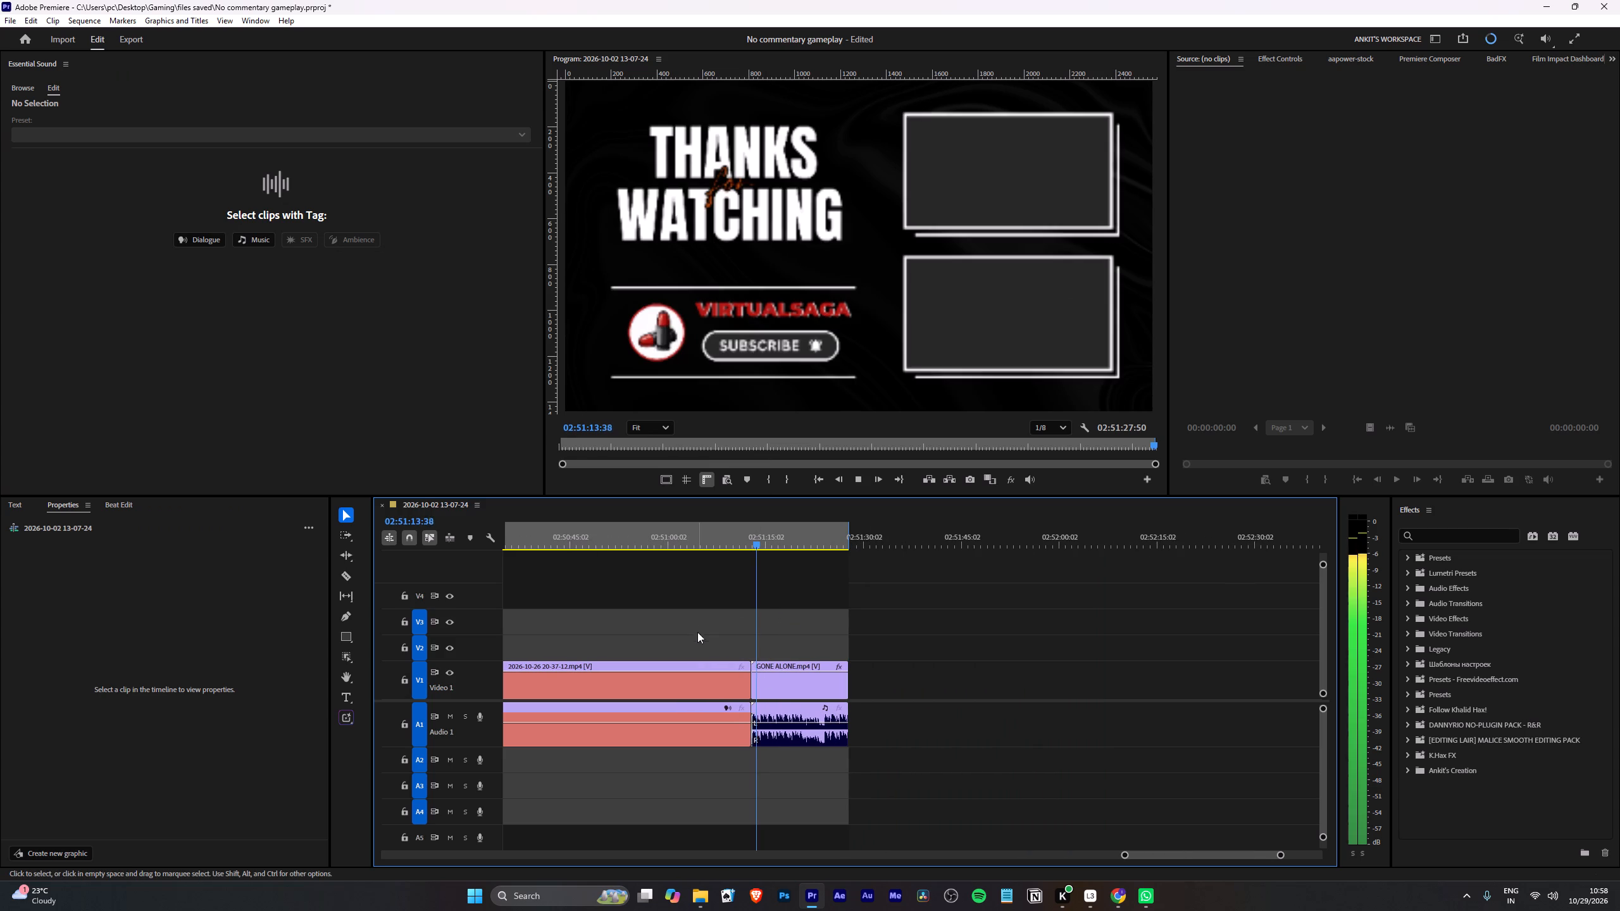
scroll(697, 632, "down", 8, "alt")
scroll(686, 672, "up", 8)
scroll(685, 667, "down", 8, "alt")
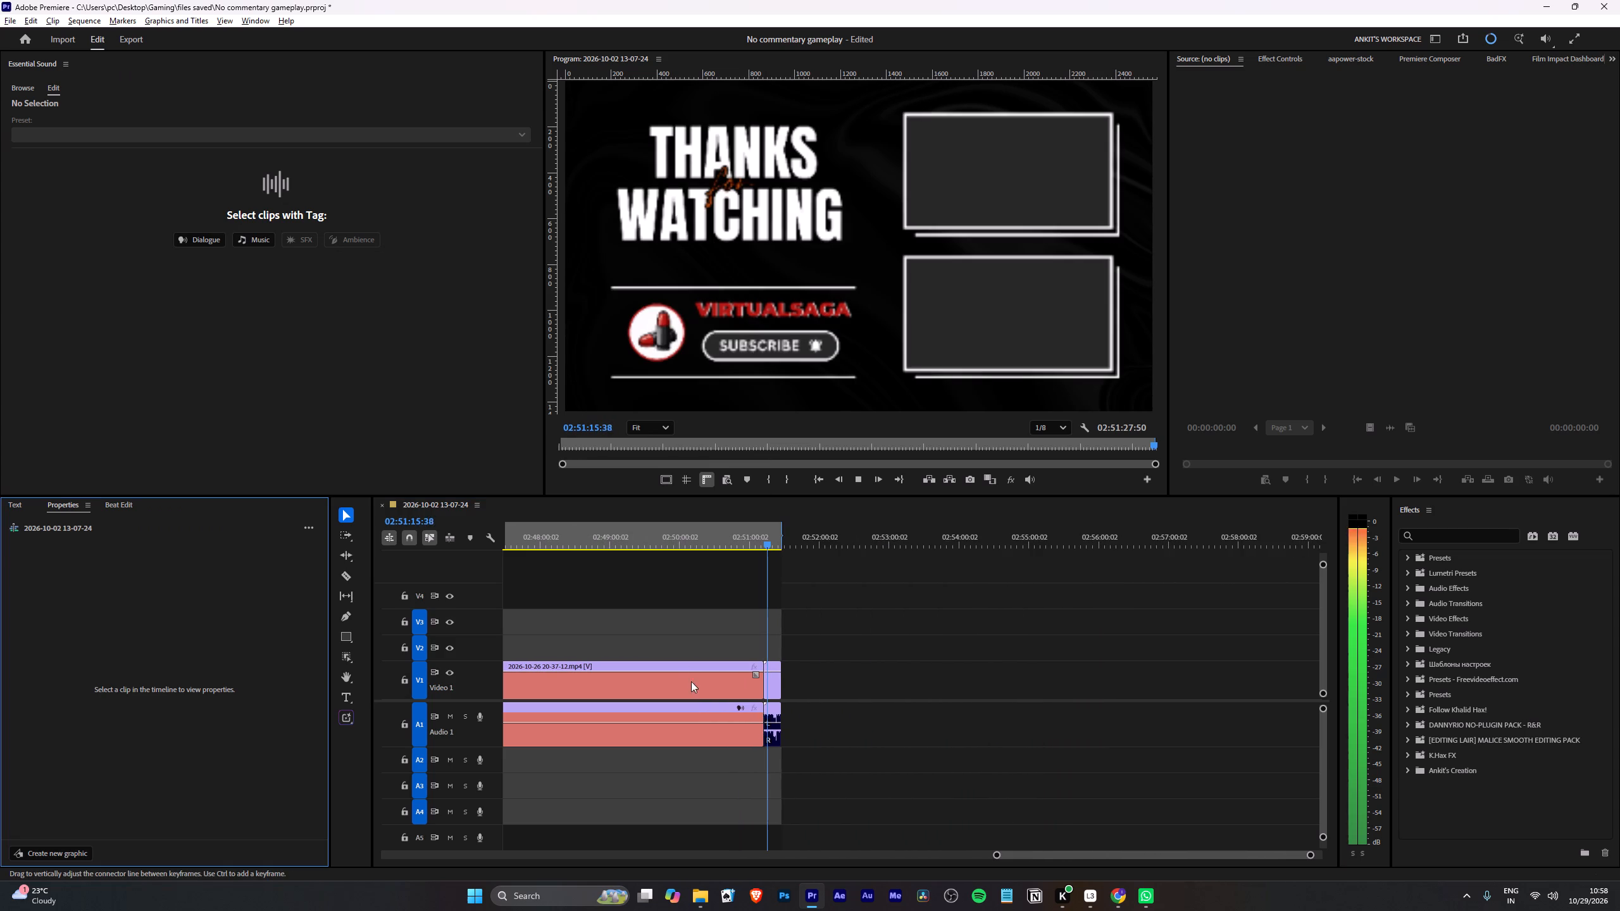
scroll(777, 666, "up", 20, "alt")
scroll(777, 666, "up", 2, "alt")
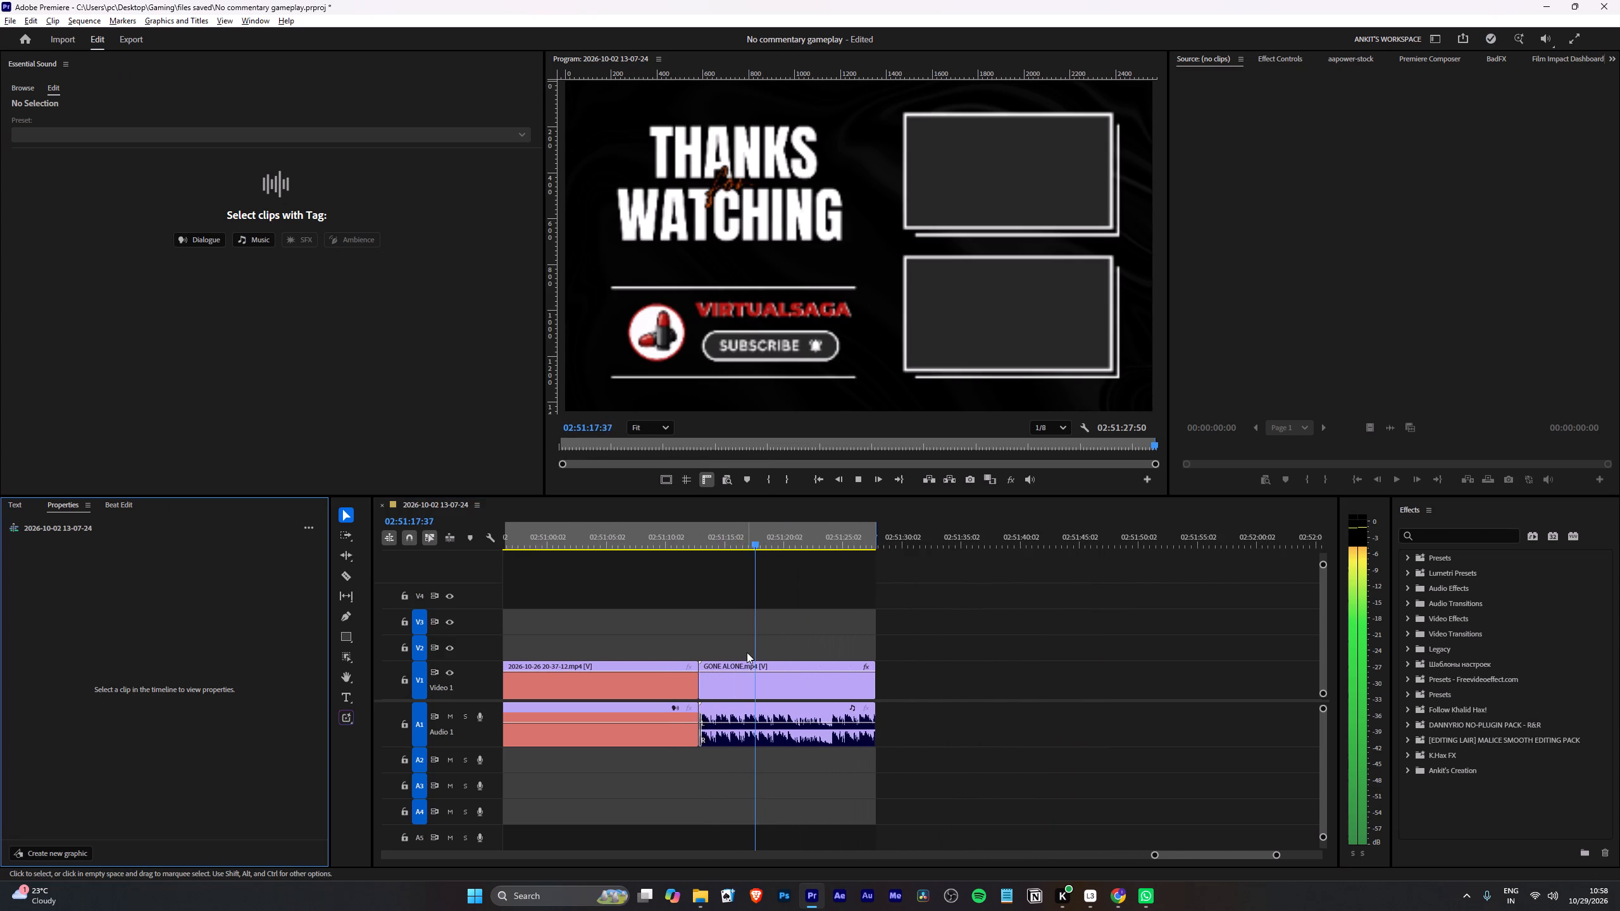
key("space")
Set the sequence's In point at the start of the GONE ALONE.mp4 clip, at 02:51:12:50.
left_click_drag(740, 540, 730, 540)
key("Up")
left_click(742, 708)
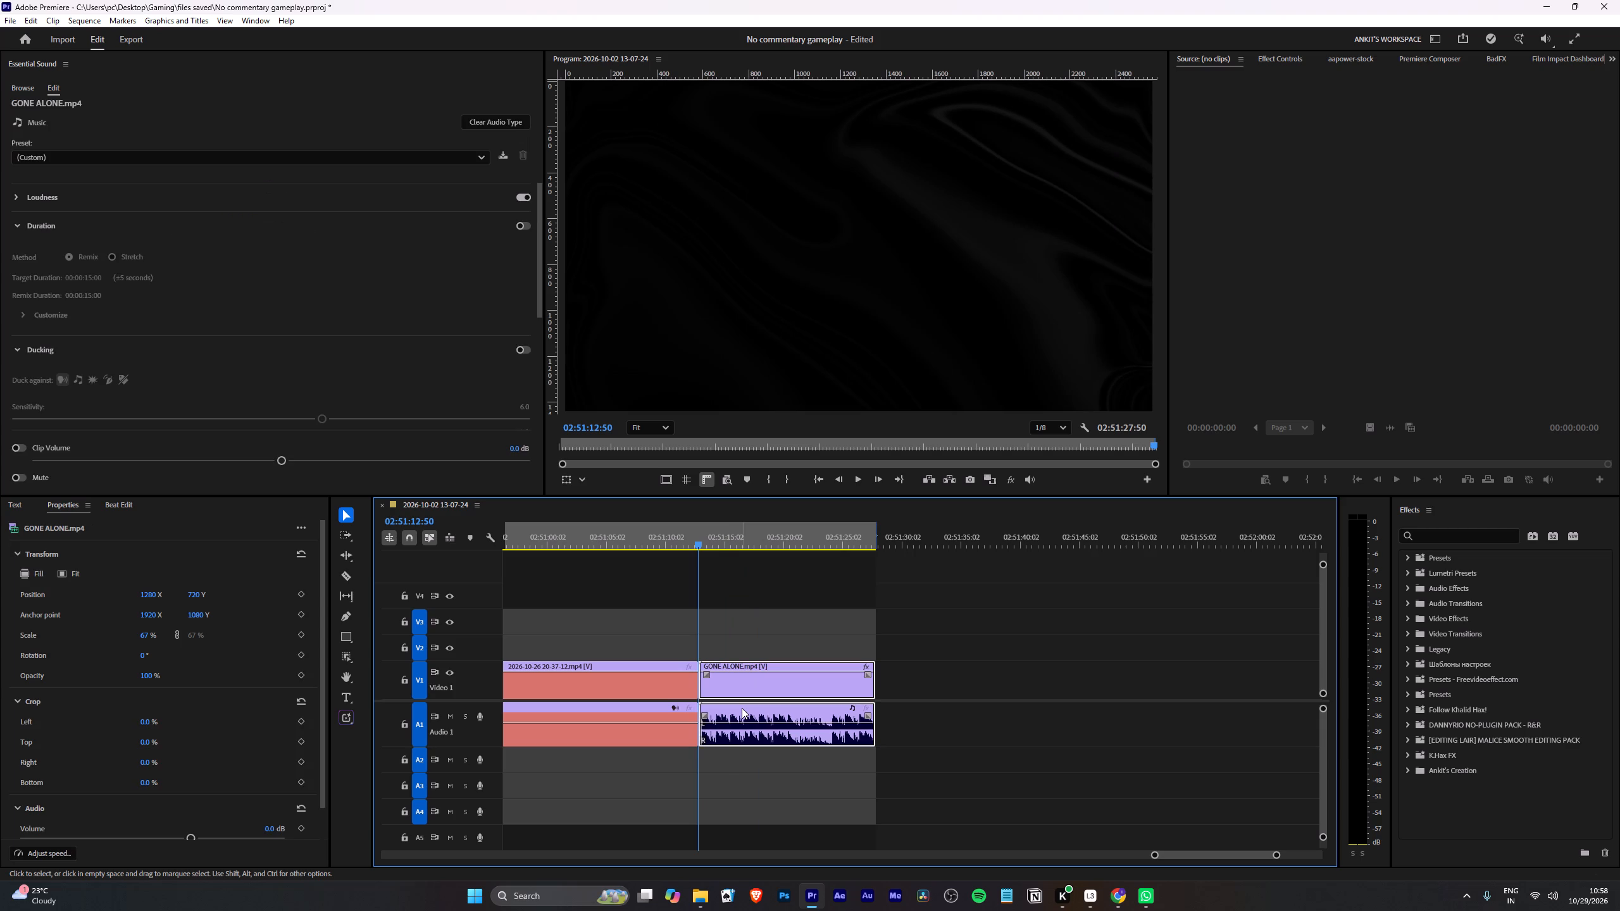
key("i")
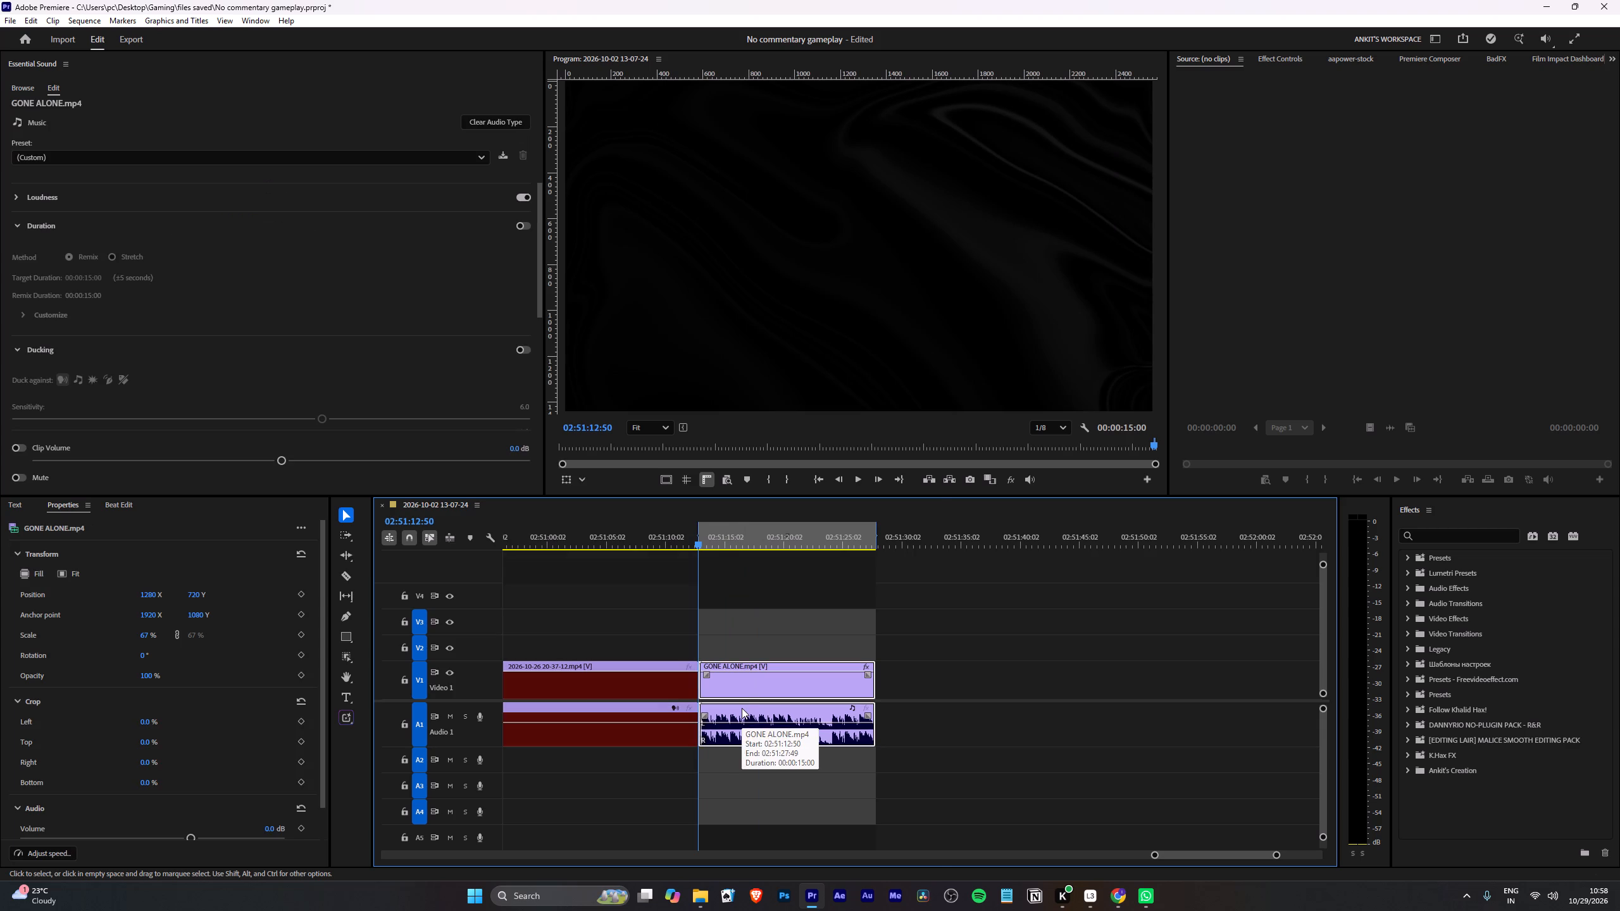
right_click(748, 689)
left_click(730, 675)
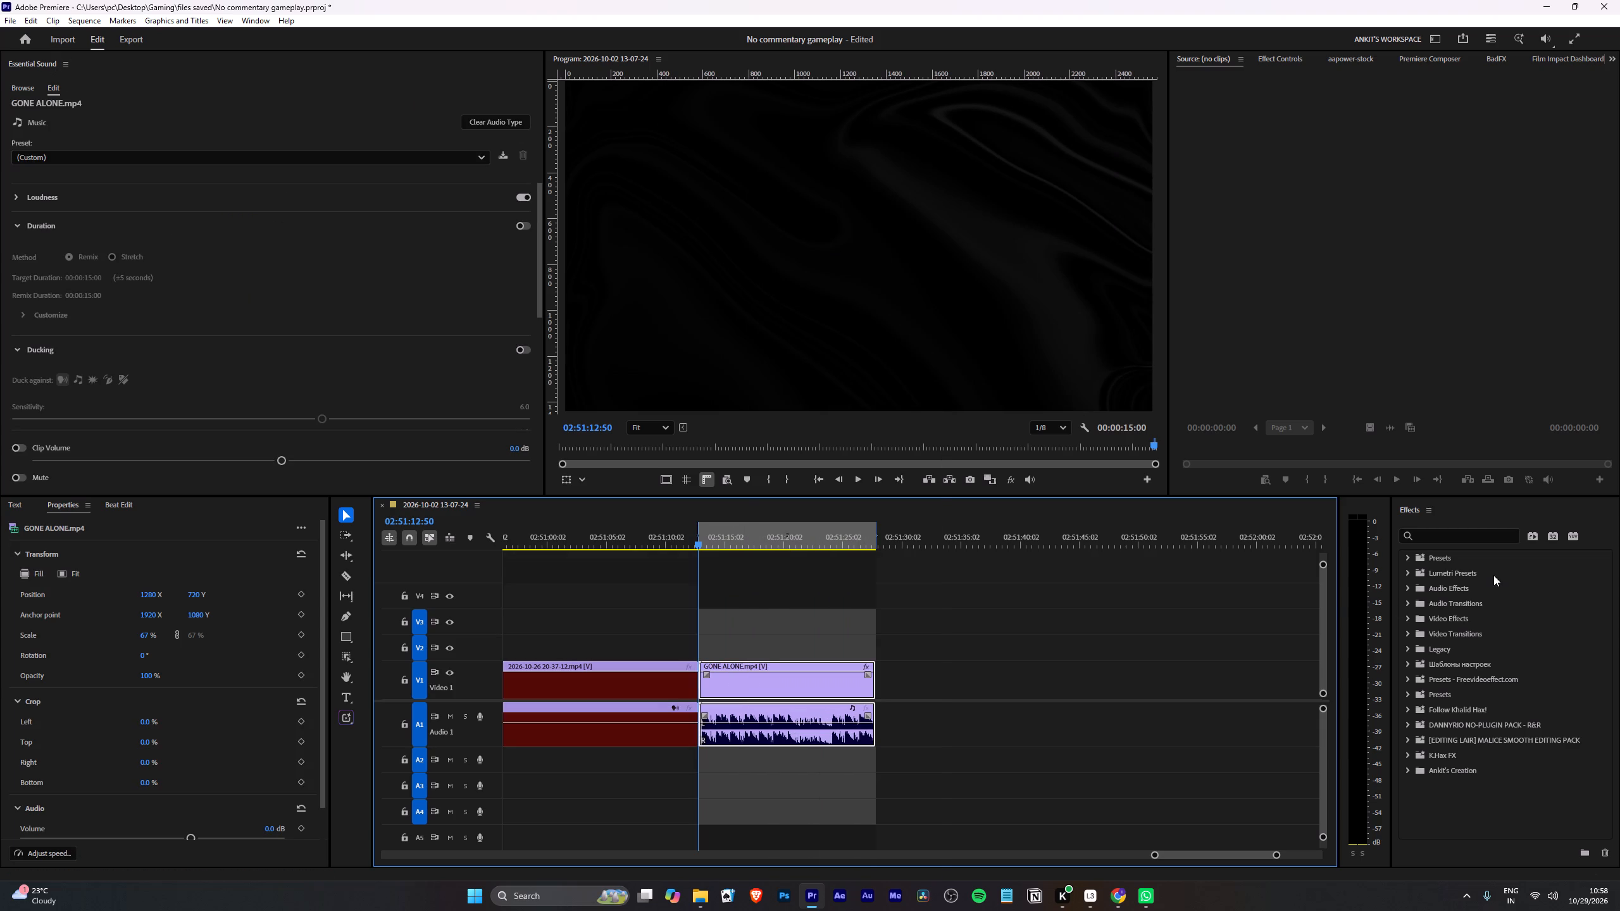
Show the Project panel and dock it in the same group as Essential Sound.
left_click(265, 16)
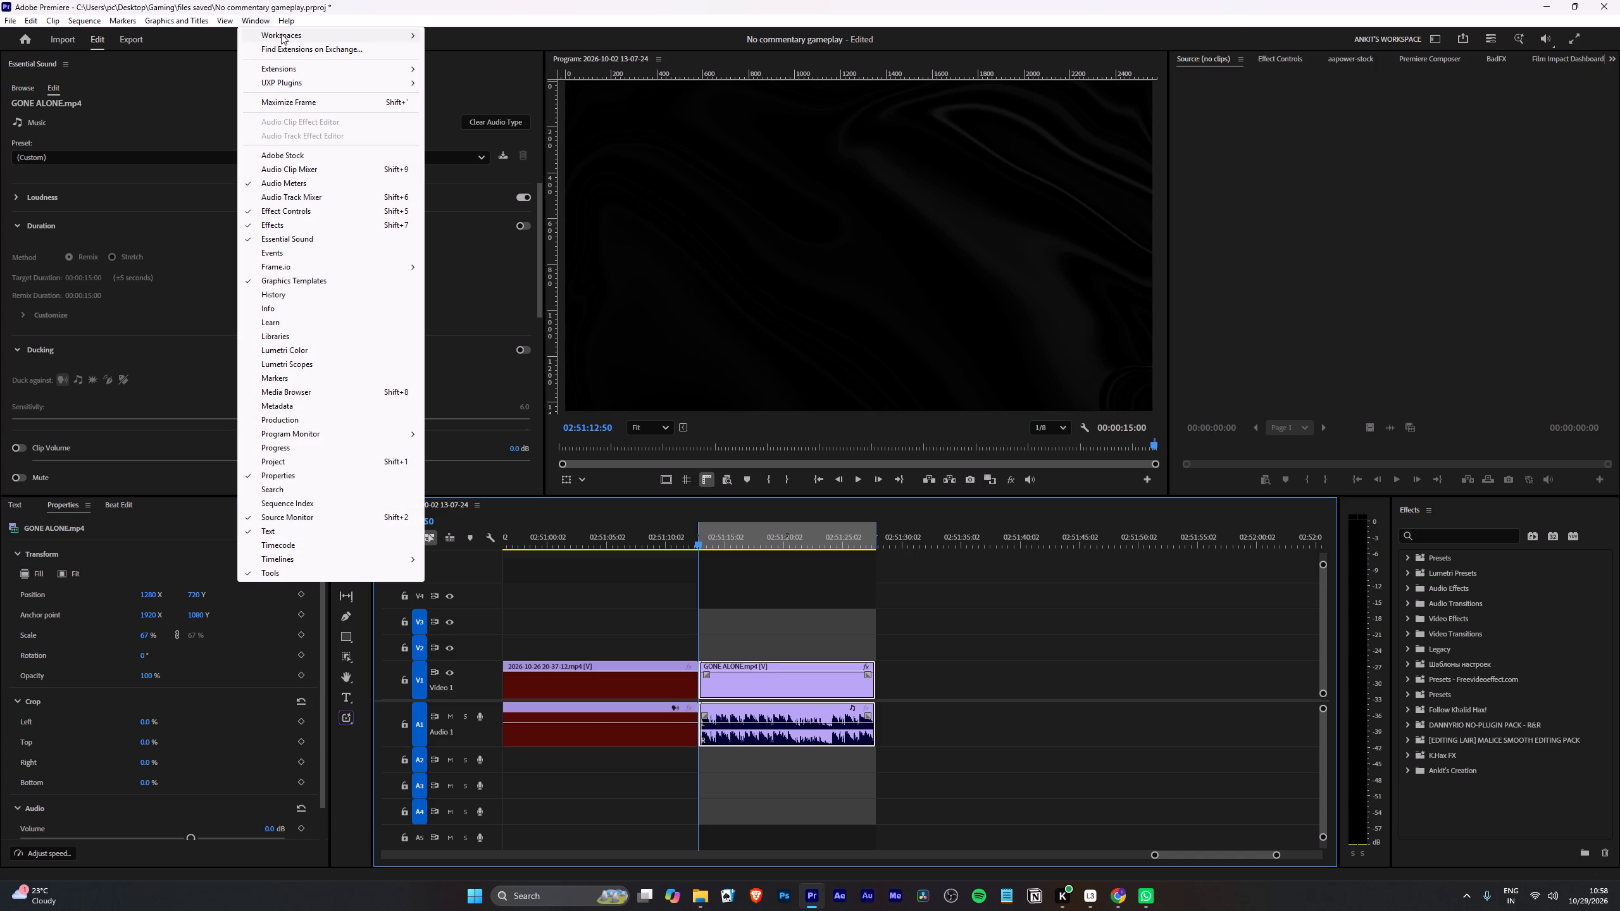
left_click(313, 461)
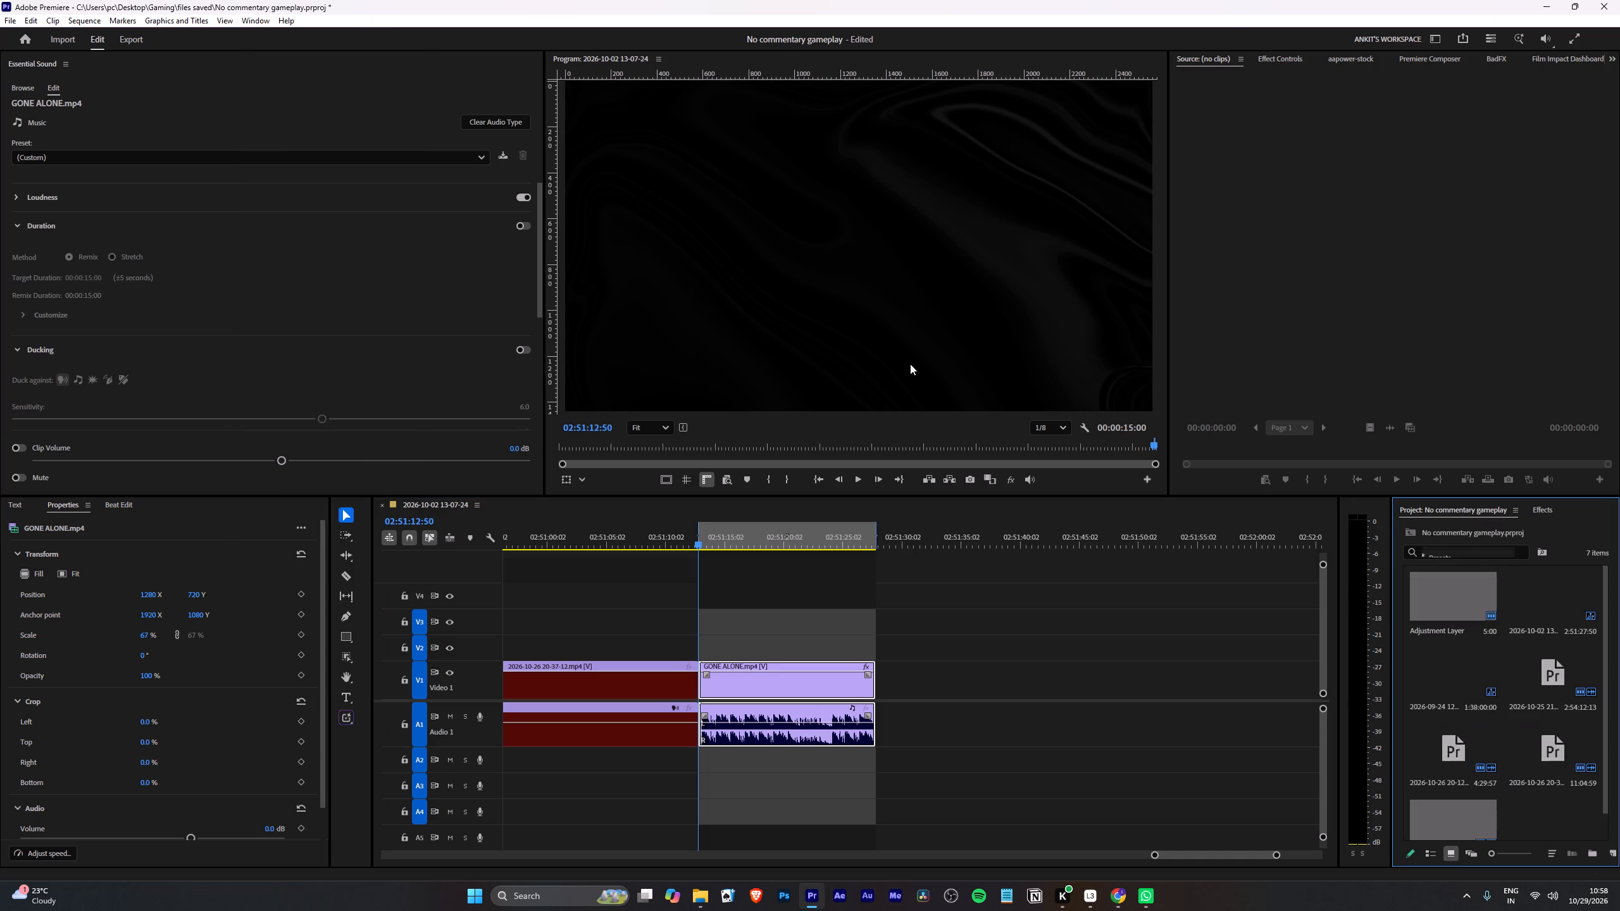
left_click_drag(1467, 512, 146, 80)
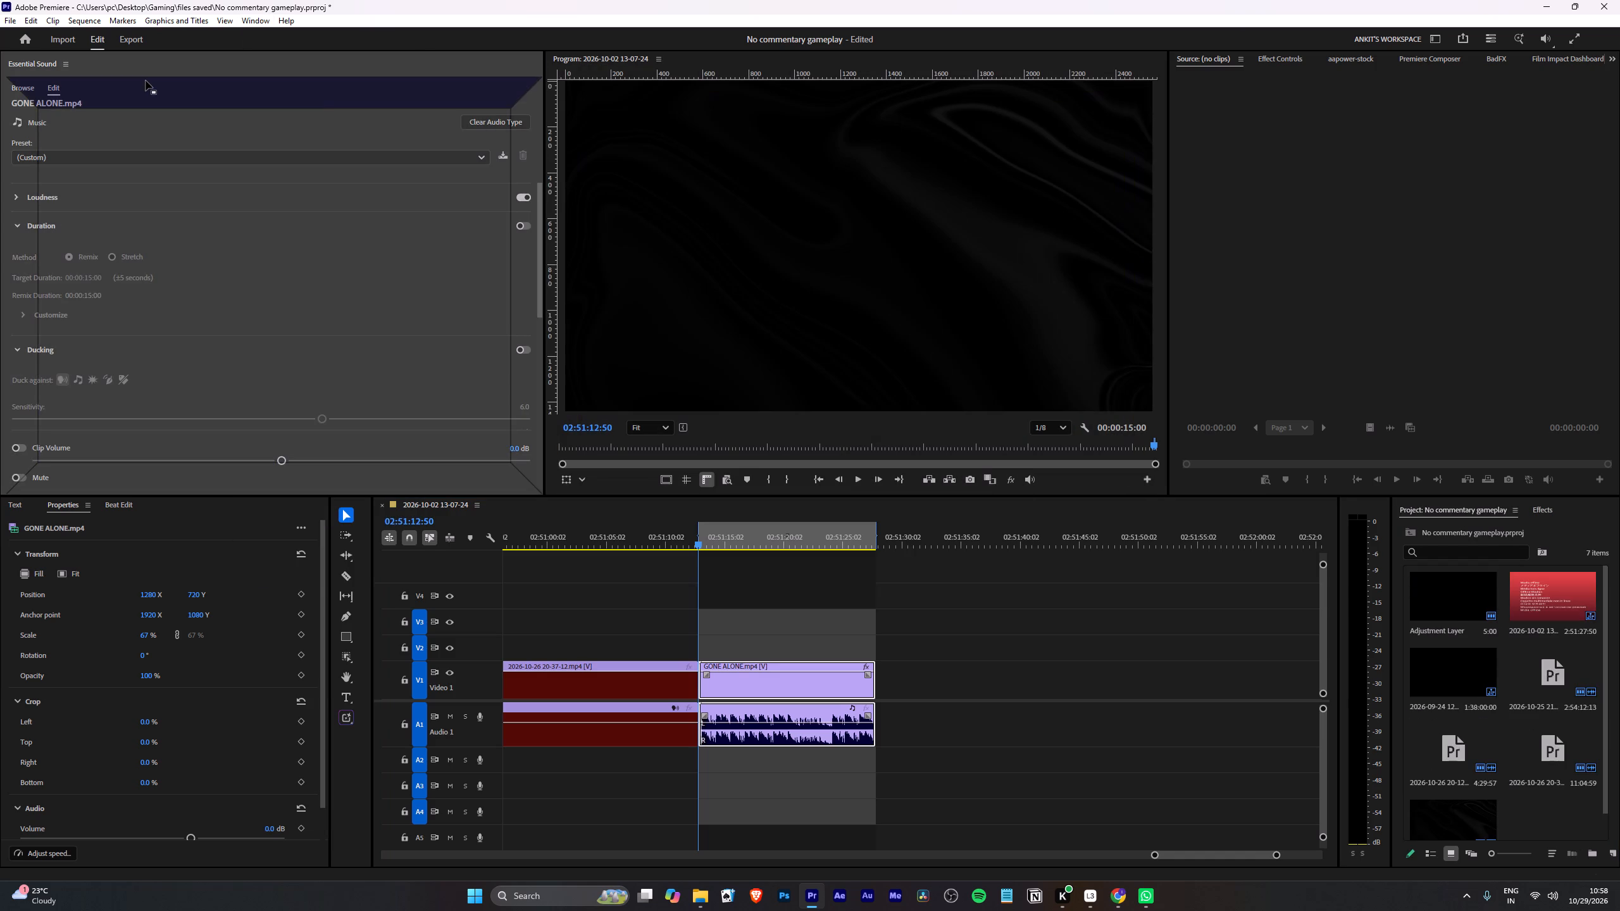
left_click_drag(146, 80, 146, 68)
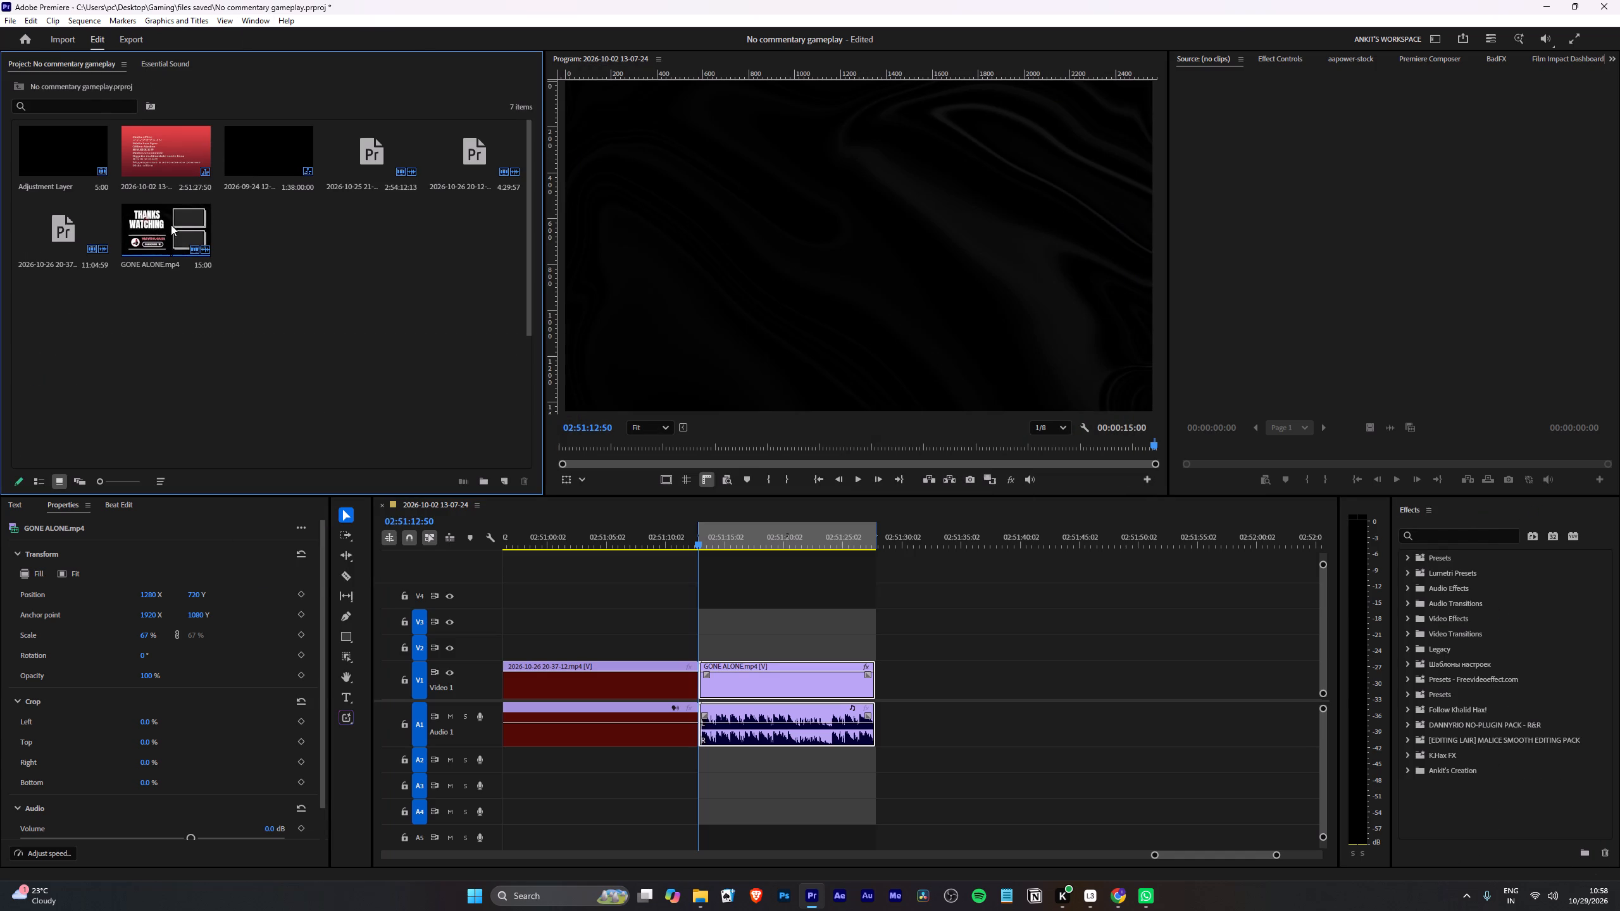
Delete the one 2026-10-25 and two 2026-10-26 gameplay recordings from the project, including their timeline references.
left_click(65, 239)
left_click(378, 150, "ctrl")
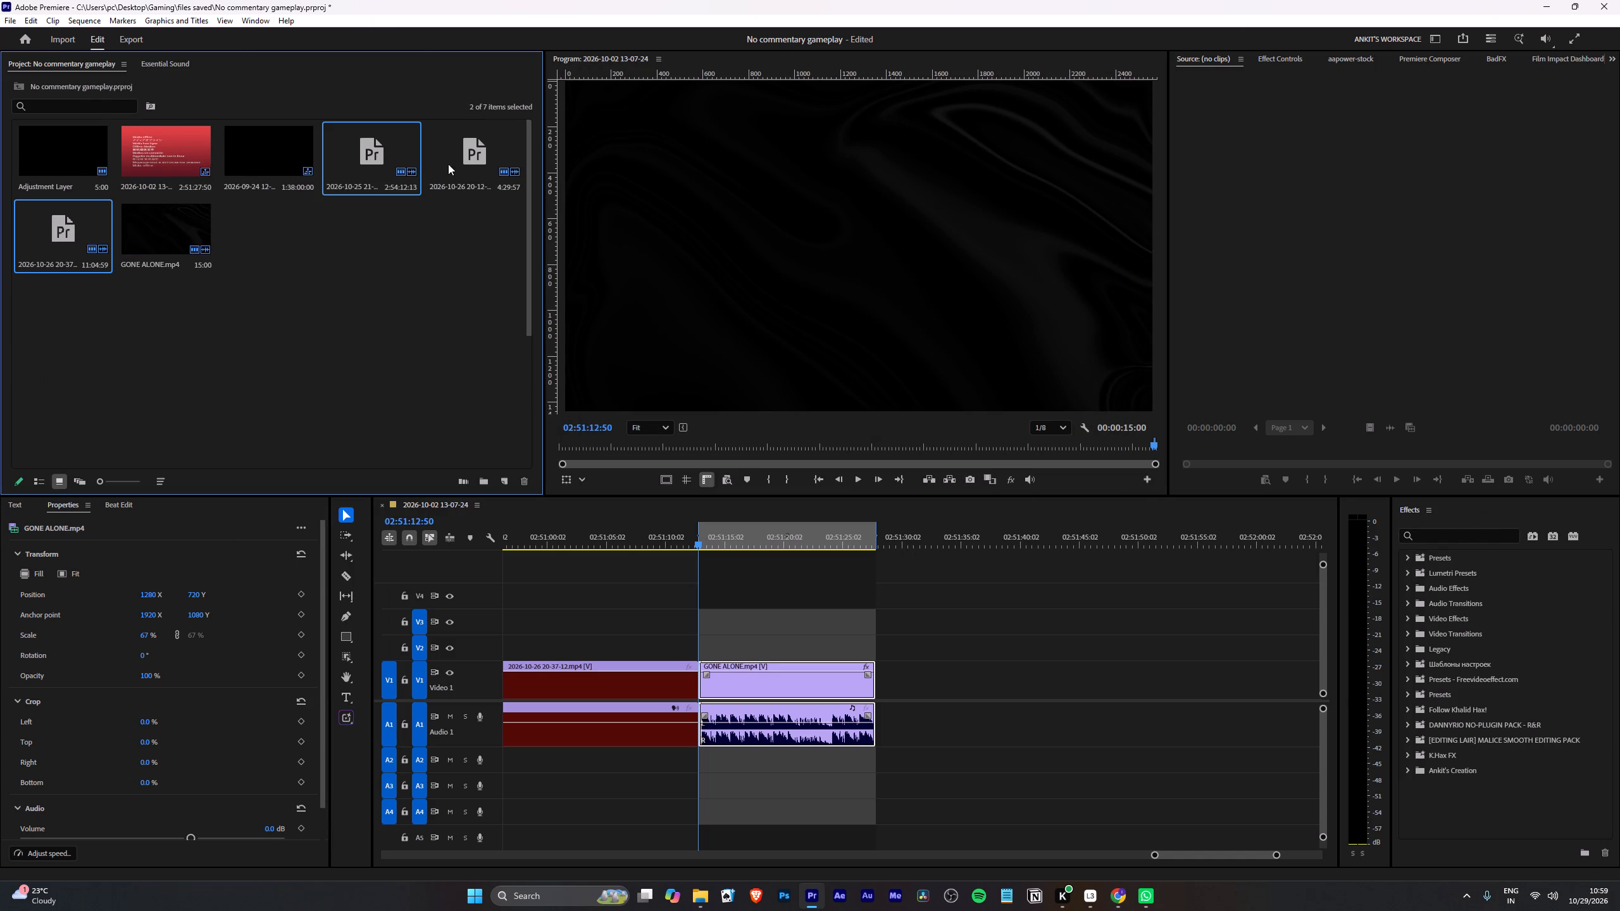
left_click(482, 163, "shift")
left_click(366, 144)
left_click(76, 216, "shift")
key("BackSpace")
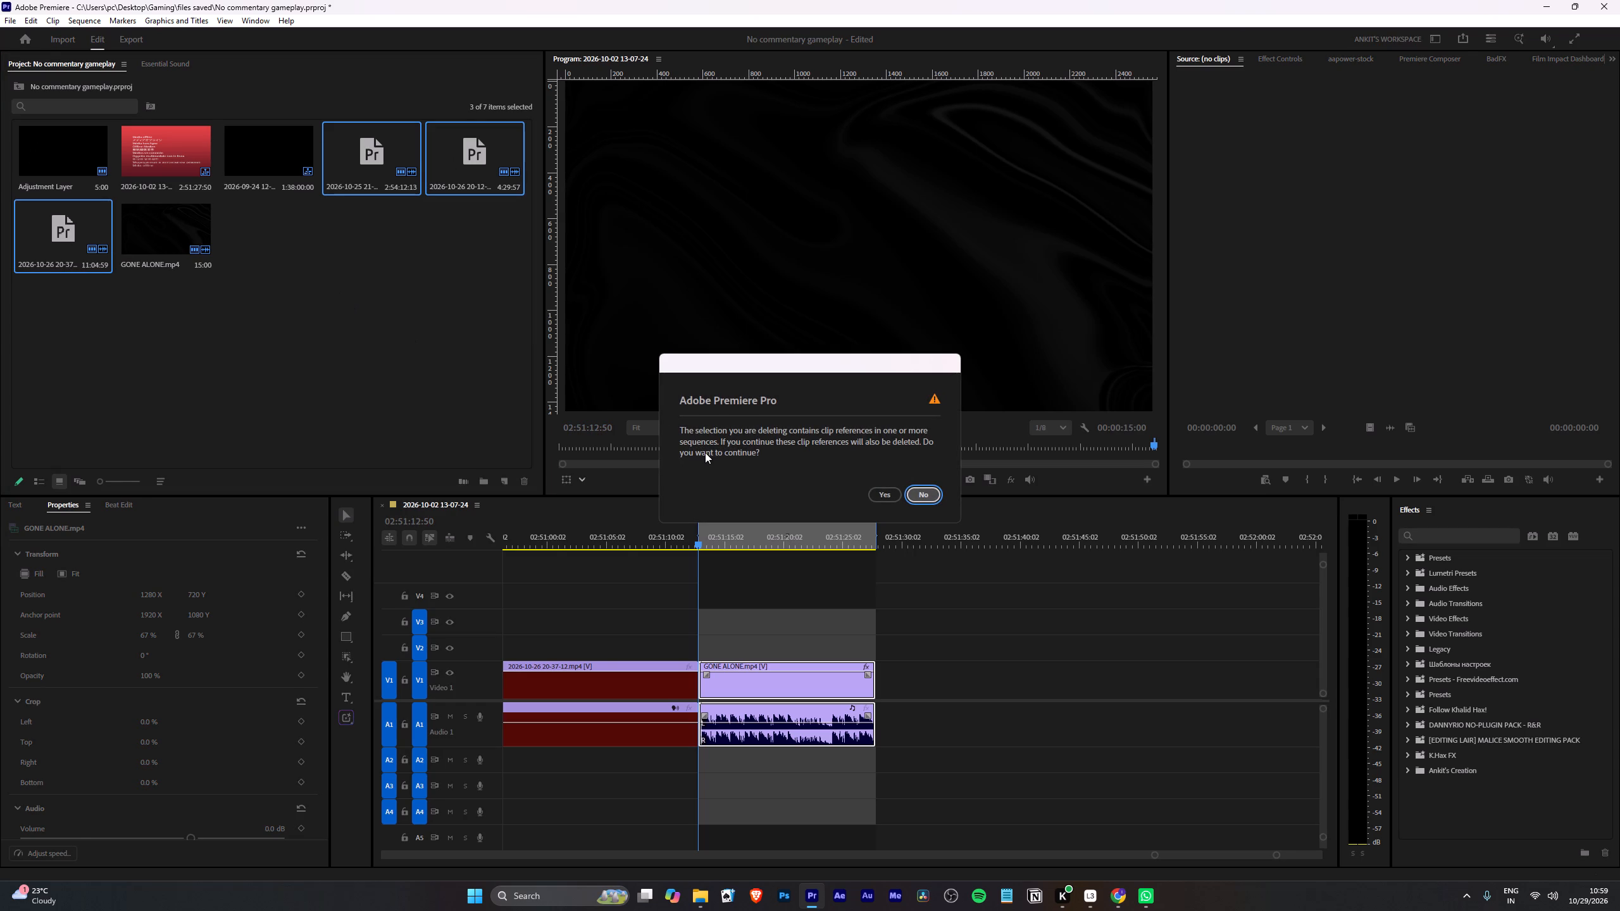
key("Return")
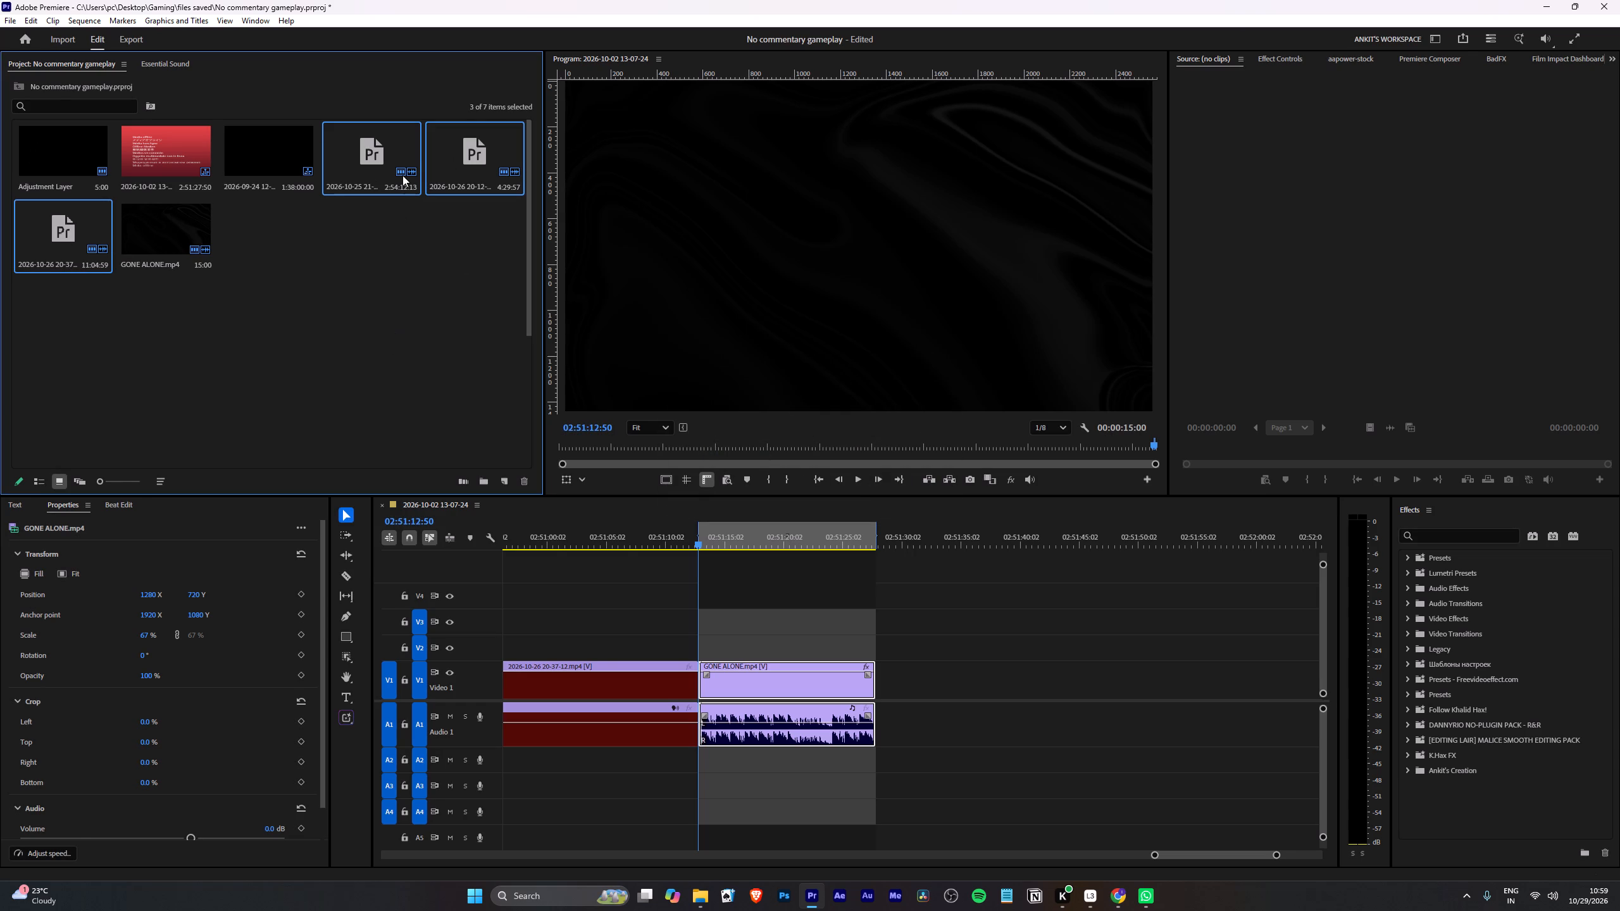
key("Return")
key("BackSpace")
key("Left")
key("Return")
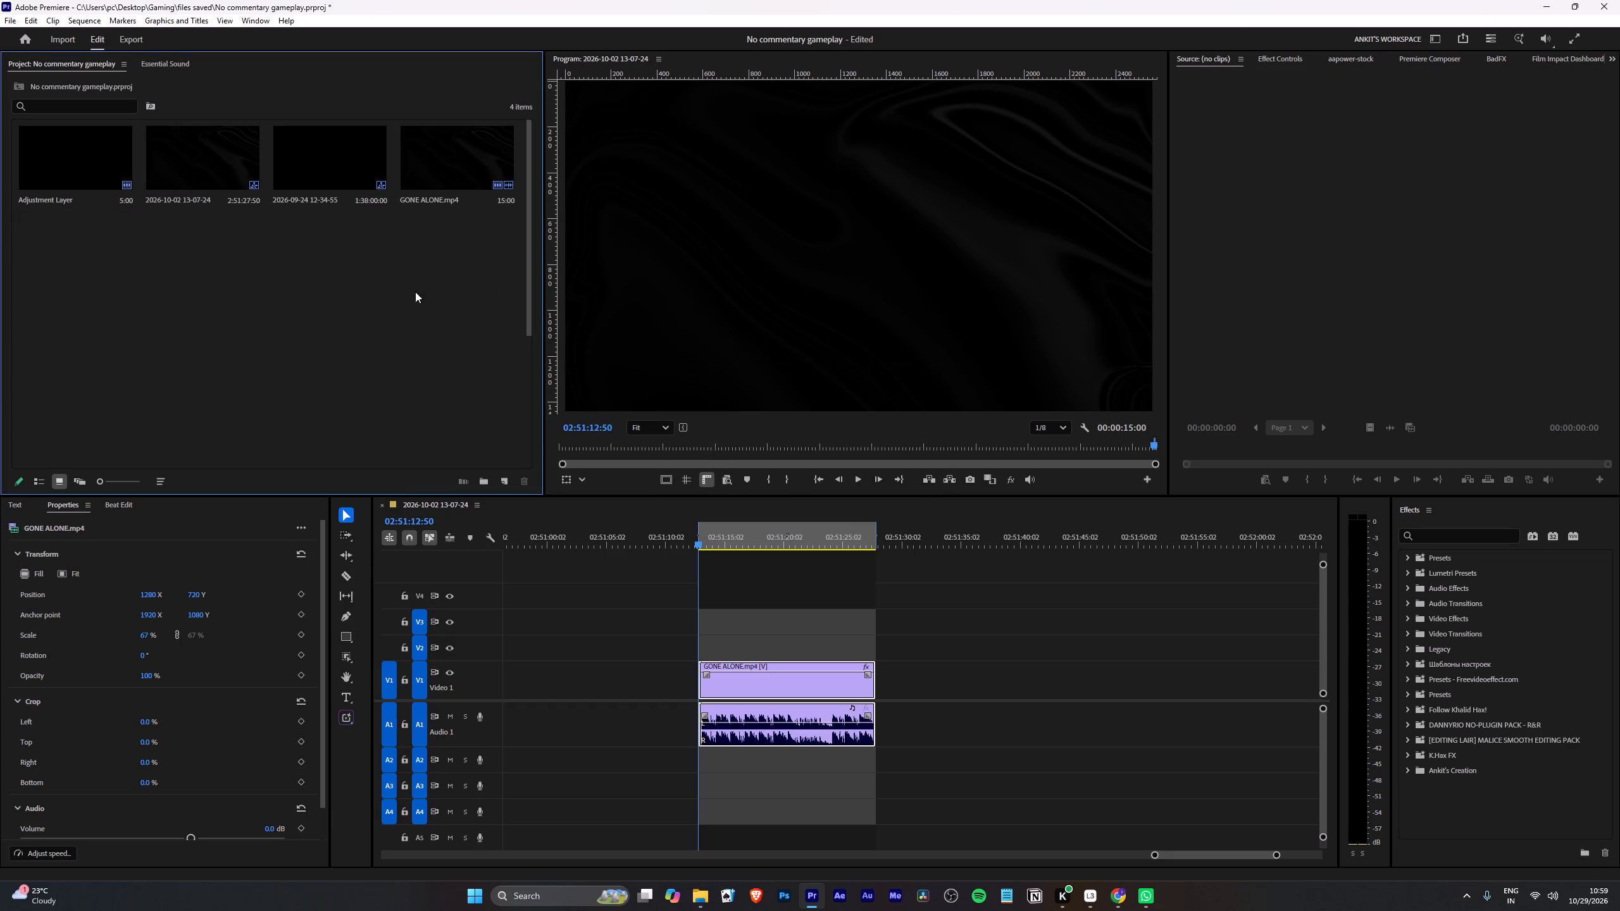
left_click(394, 290)
left_click(191, 161)
double_click(309, 158)
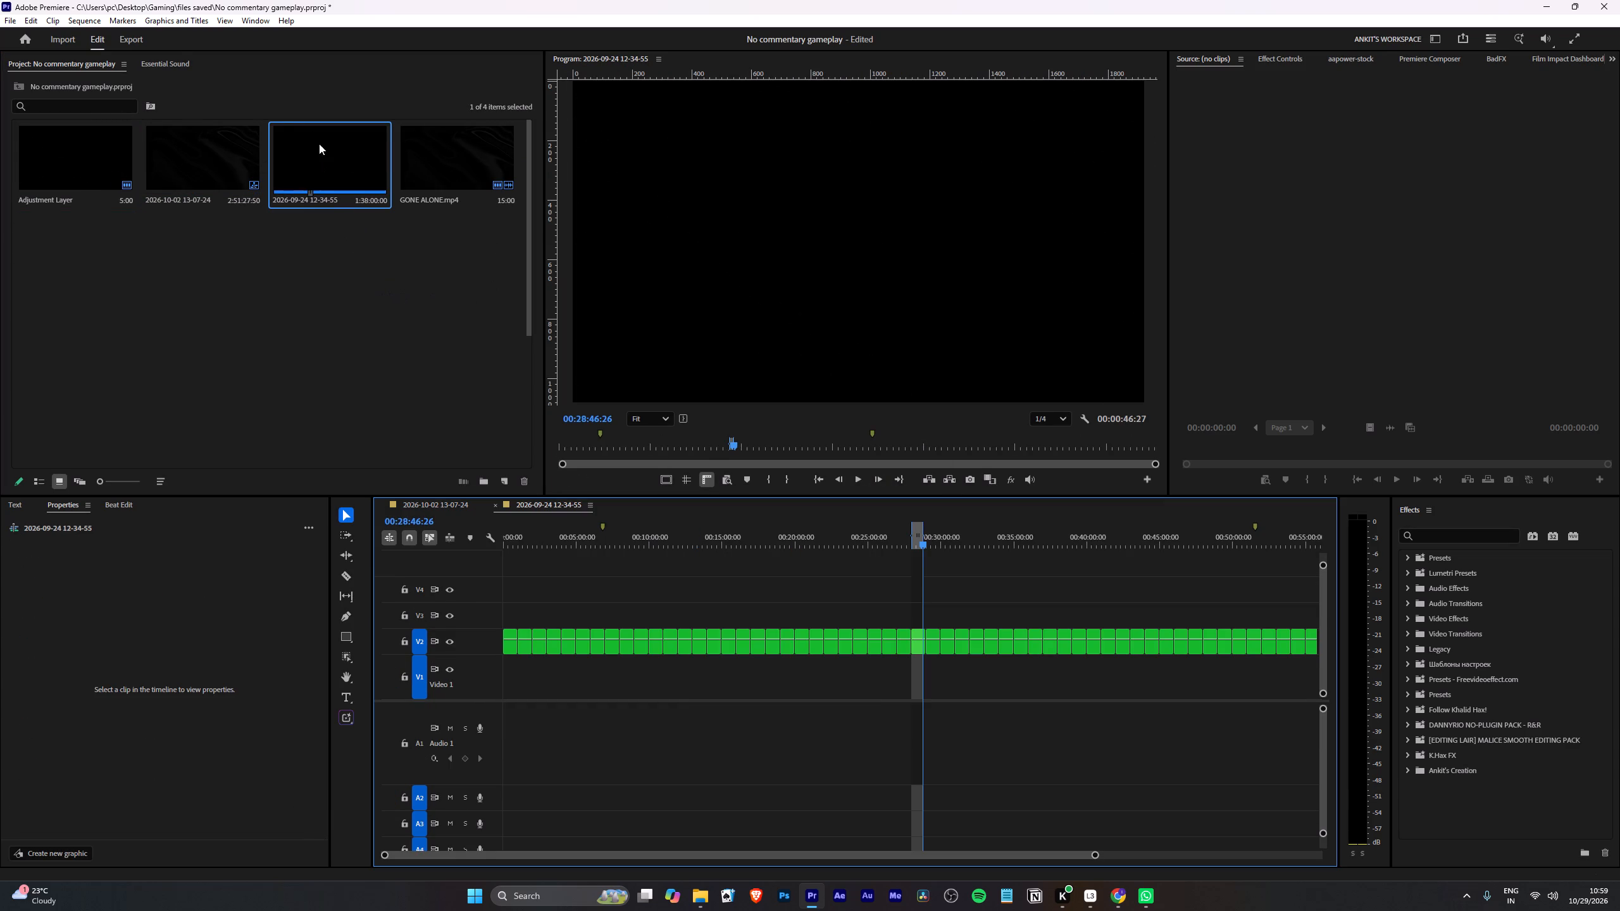
scroll(711, 666, "down", 15, "alt")
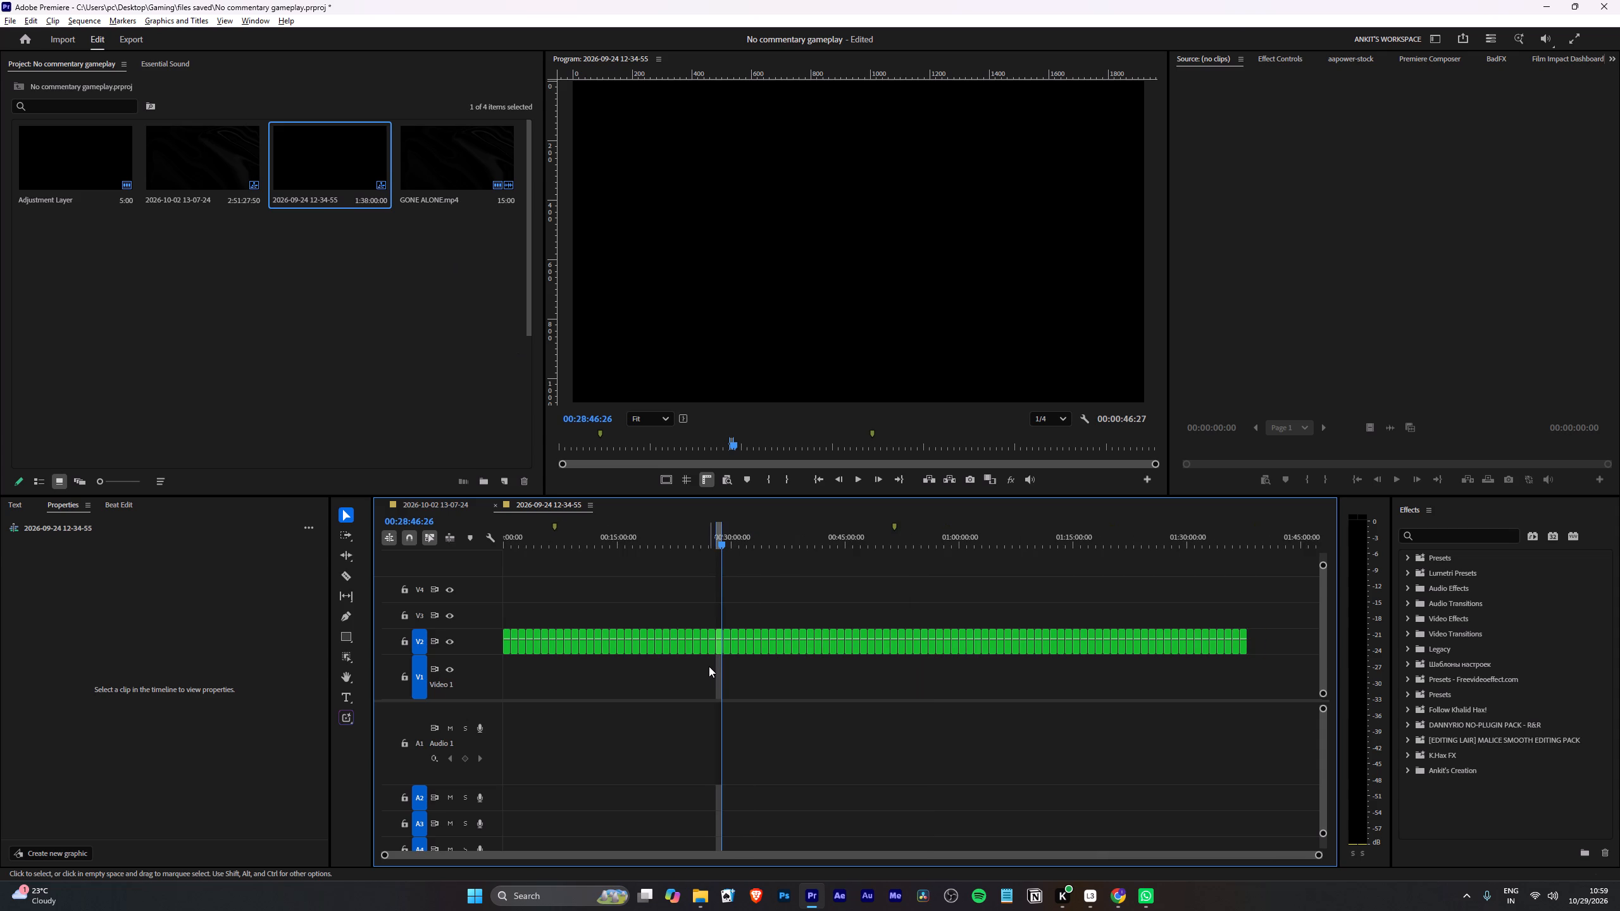
double_click(448, 152)
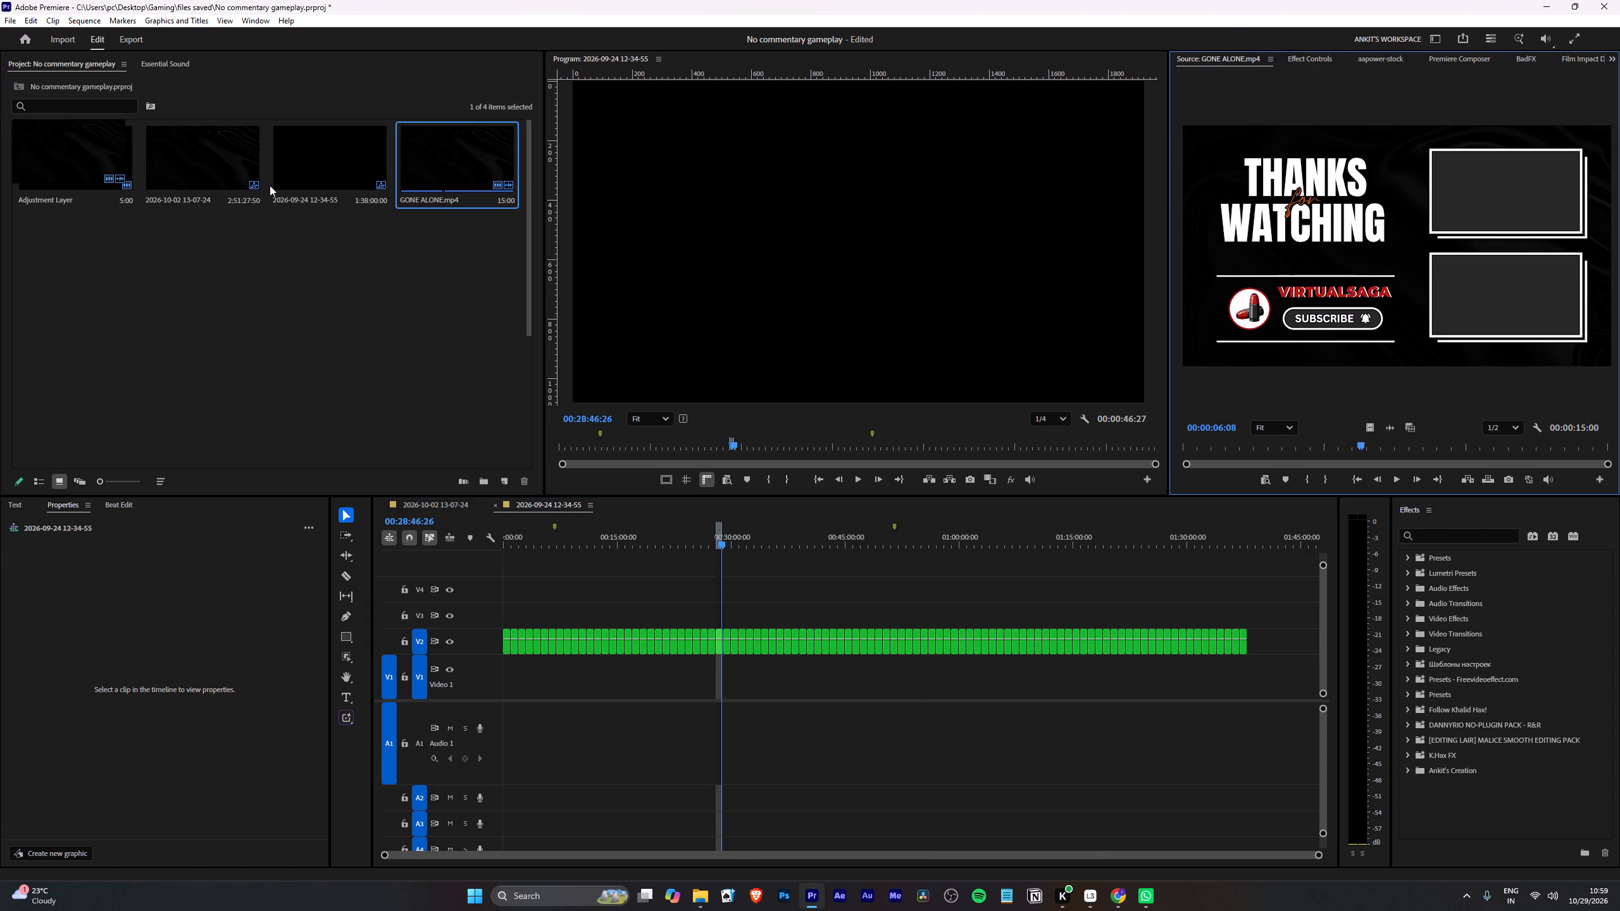
double_click(234, 154)
left_click_drag(661, 527, 964, 589)
scroll(939, 685, "down", 20, "alt")
scroll(939, 685, "down", 5, "alt")
scroll(942, 697, "up", 7, "alt")
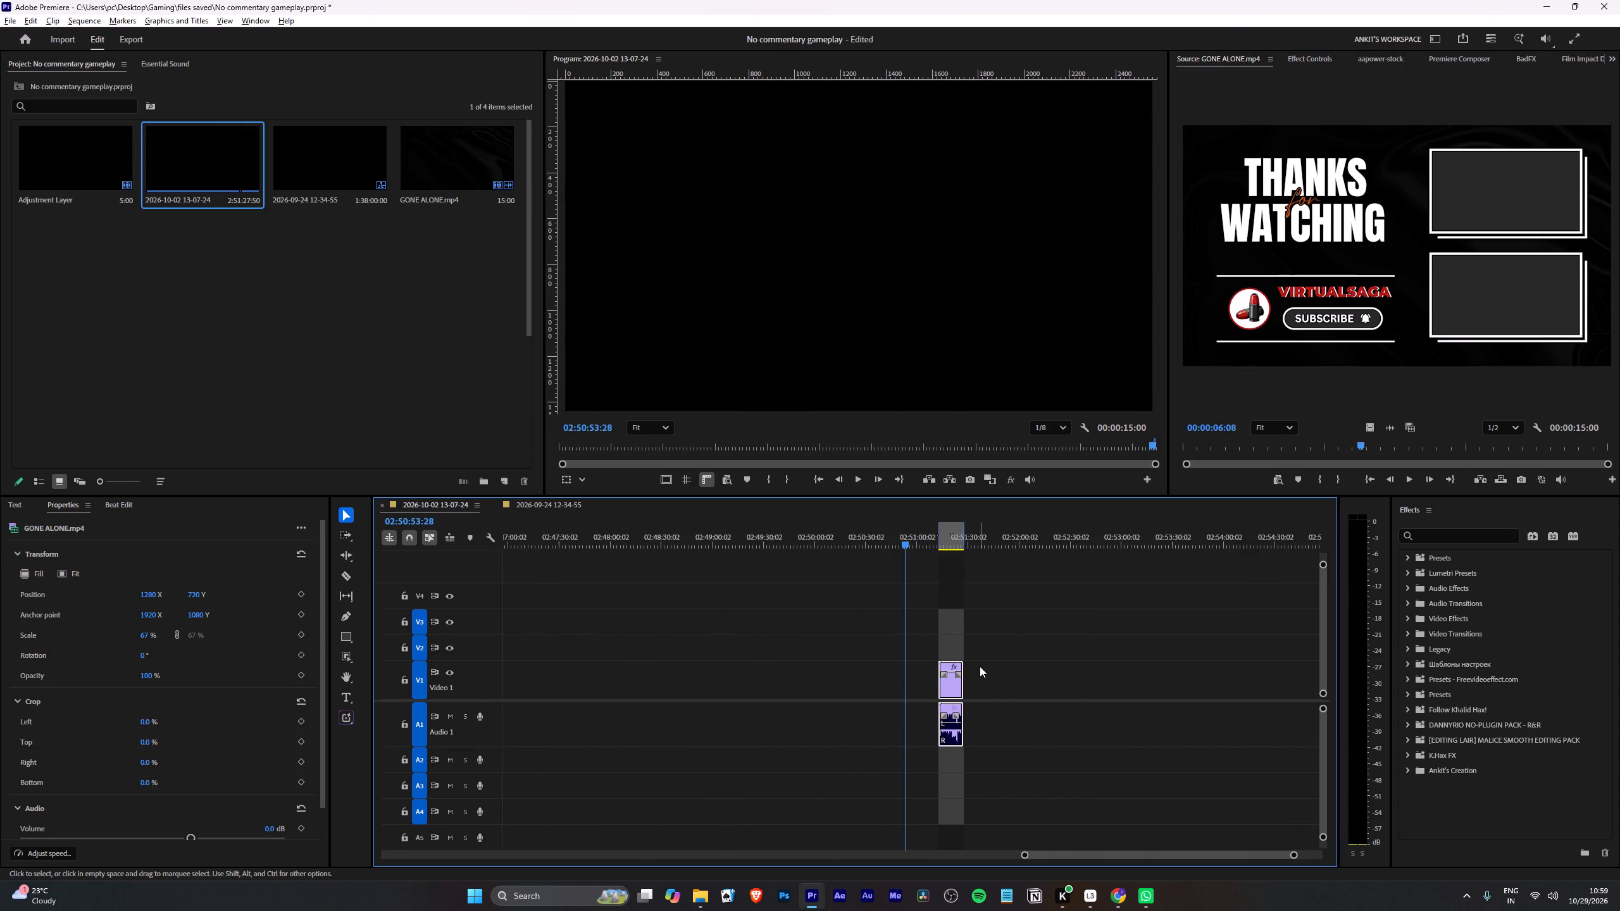
scroll(980, 666, "up", 13, "alt")
left_click_drag(685, 528, 297, 547)
scroll(697, 667, "down", 20, "alt")
scroll(697, 667, "down", 5, "alt")
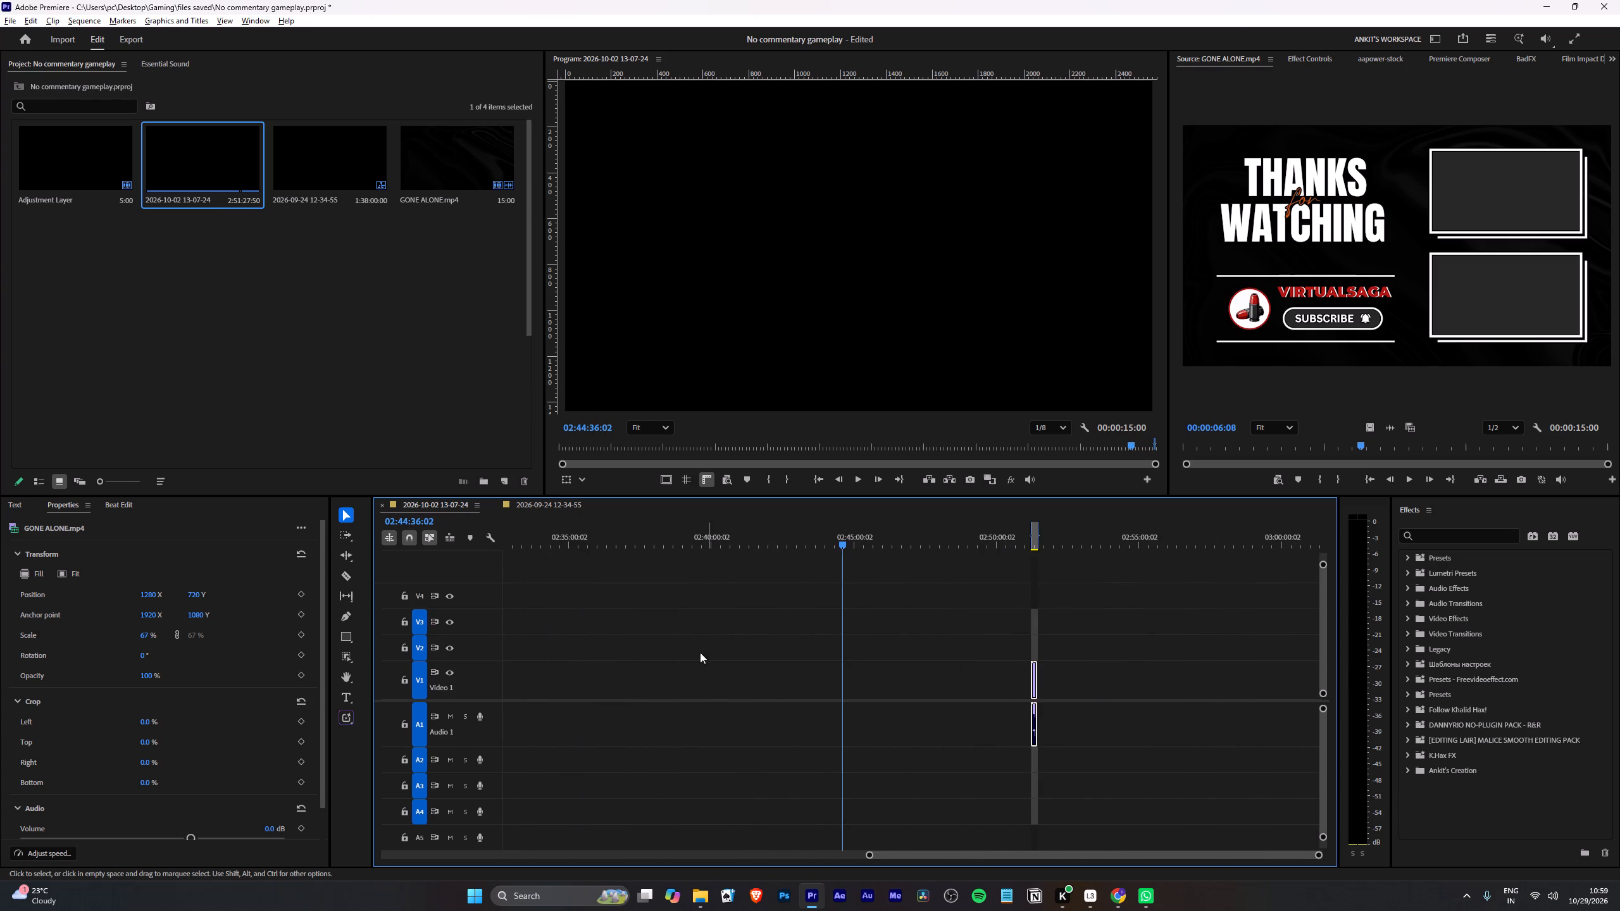
left_click_drag(590, 536, 392, 559)
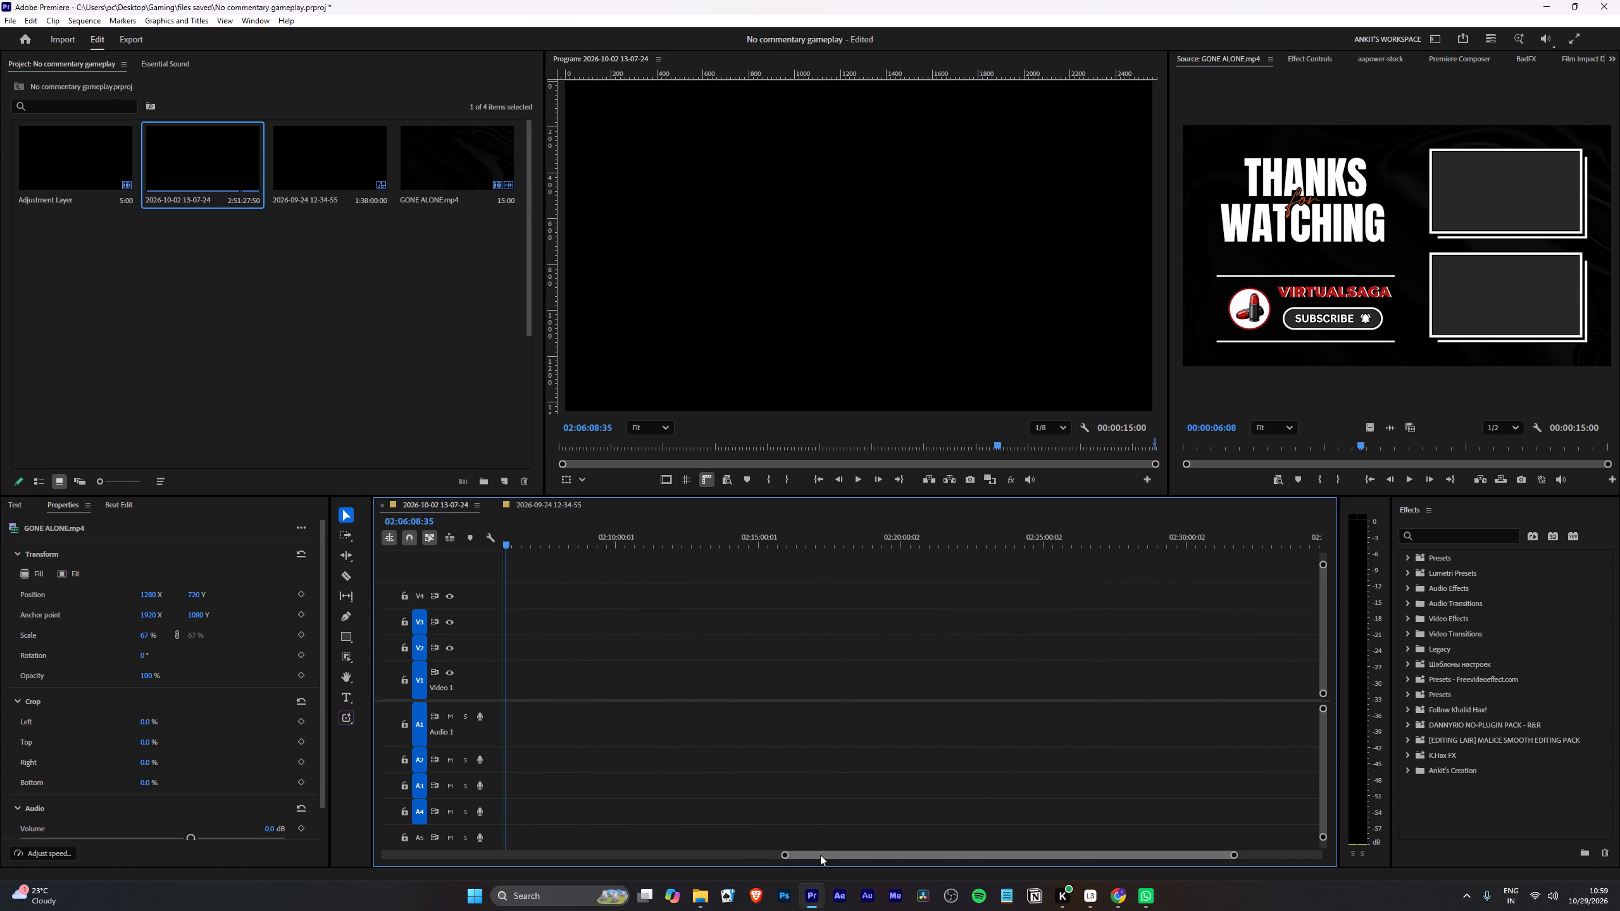
left_click_drag(820, 855, 402, 840)
left_click_drag(520, 537, 421, 541)
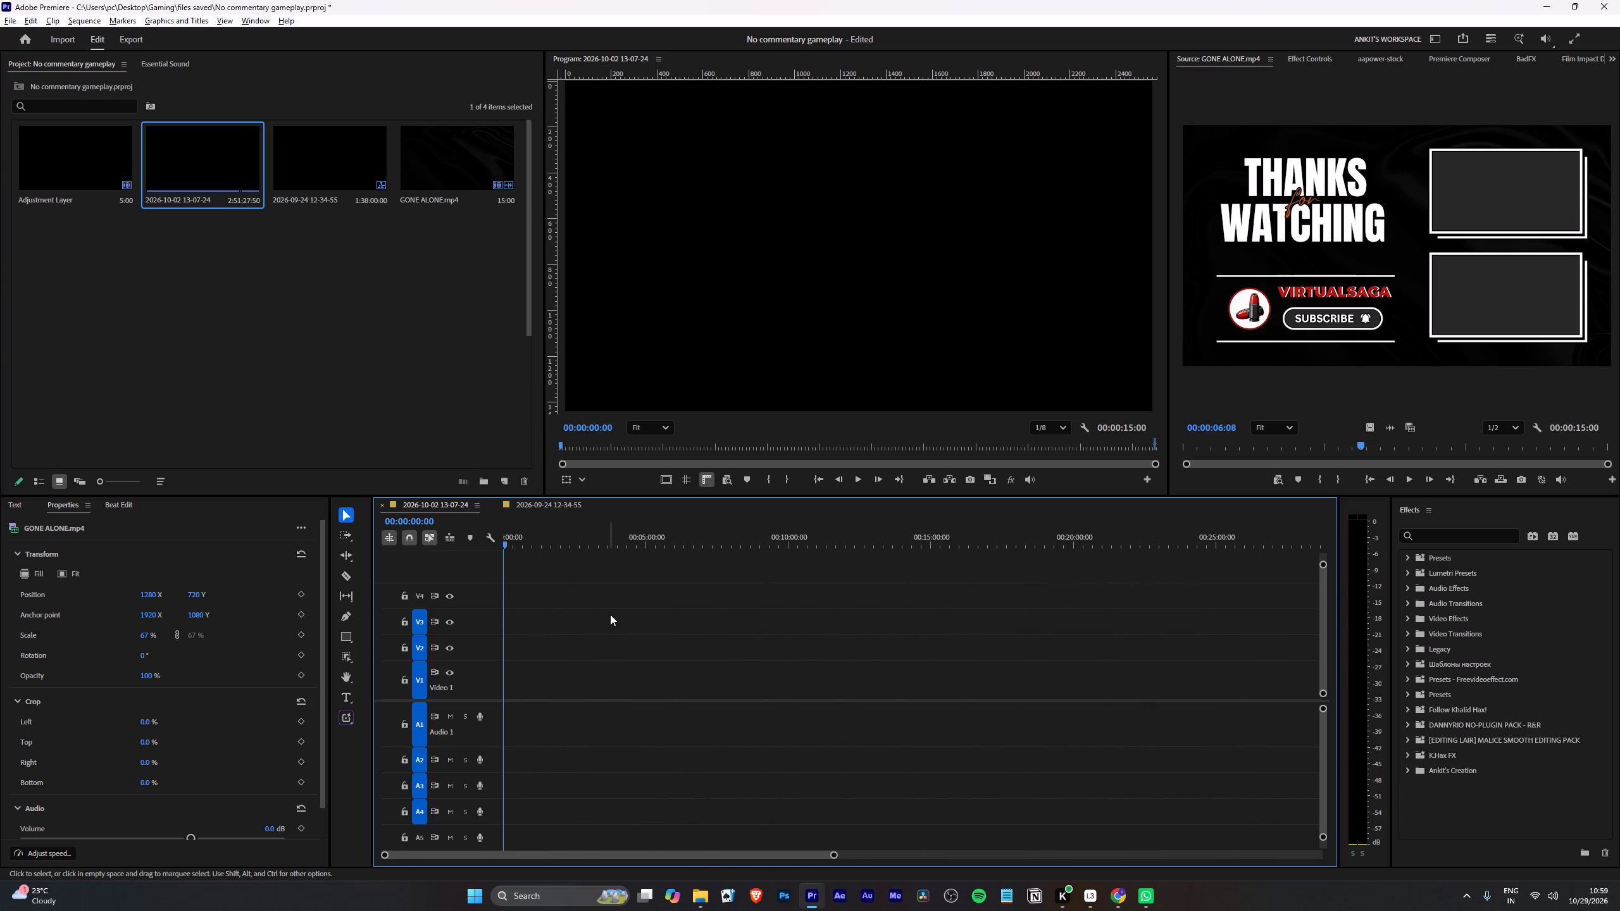
Nest the GONE ALONE.mp4 clip at the end of the timeline, accepting the suggested sequence name.
scroll(613, 624, "down", 20, "alt")
scroll(613, 624, "down", 8, "alt")
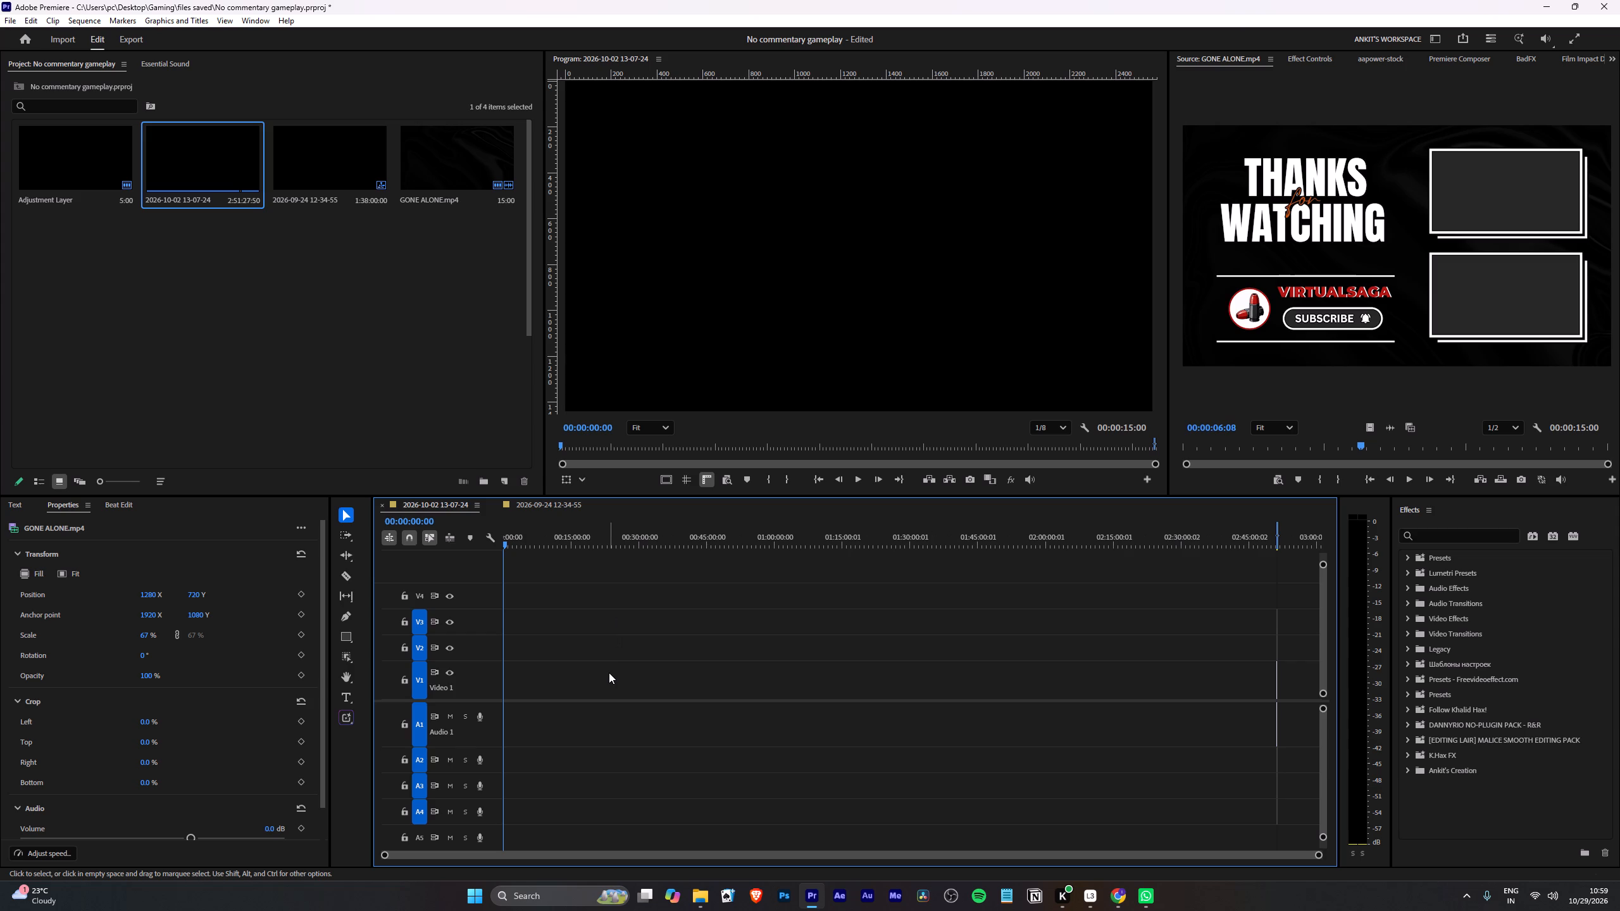
scroll(721, 623, "down", 9)
left_click_drag(1224, 650, 1310, 734)
key("n")
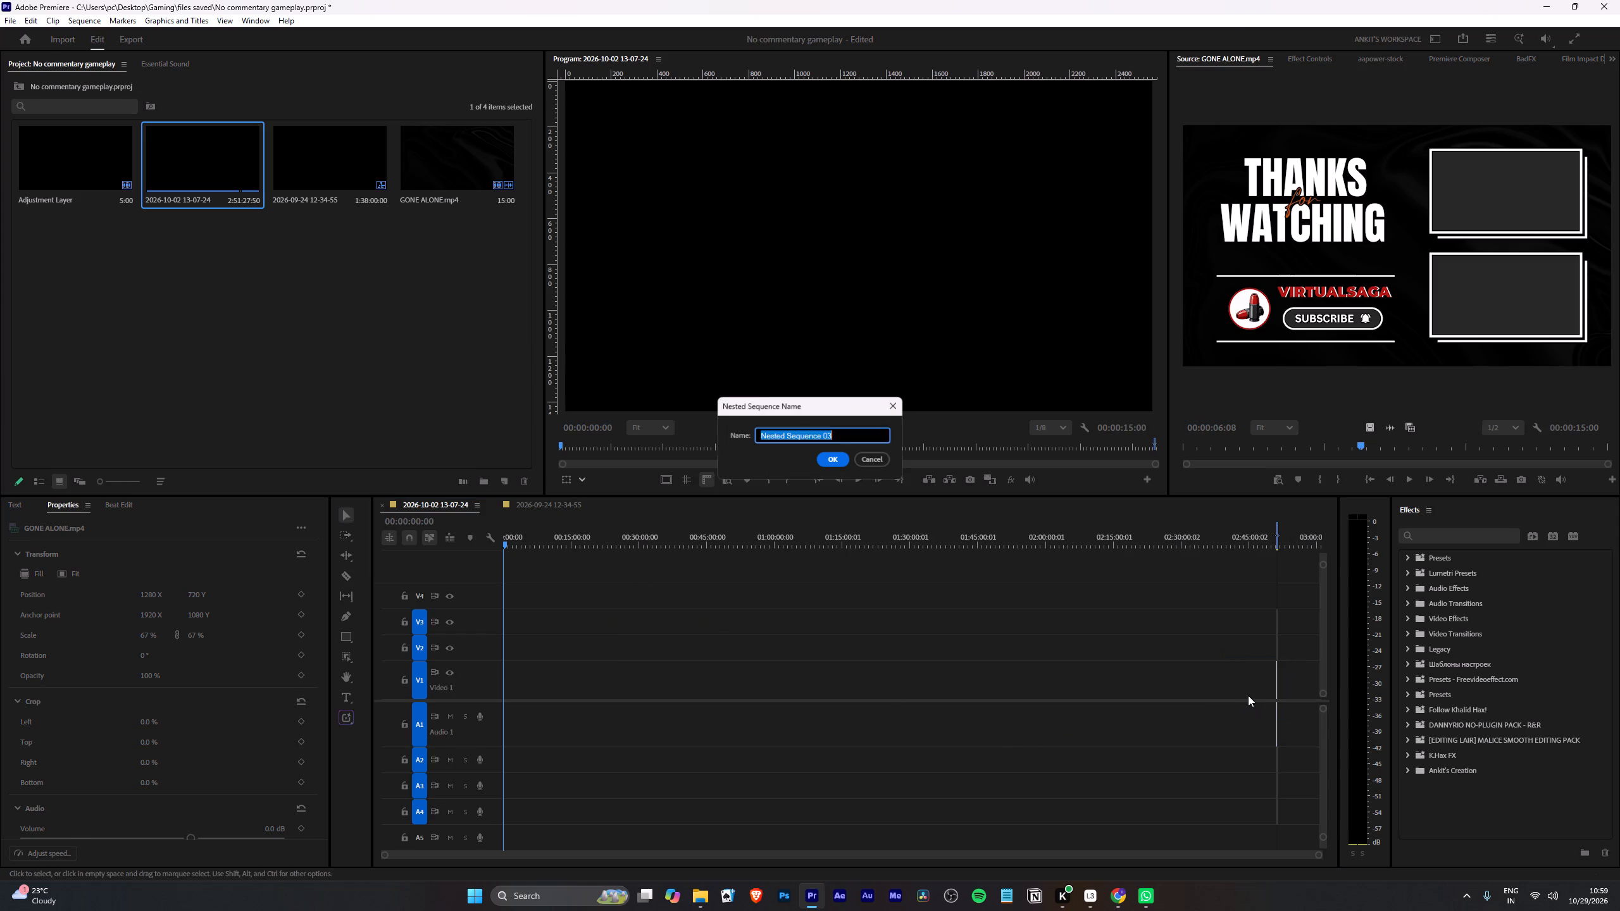
key("Return")
left_click(444, 284)
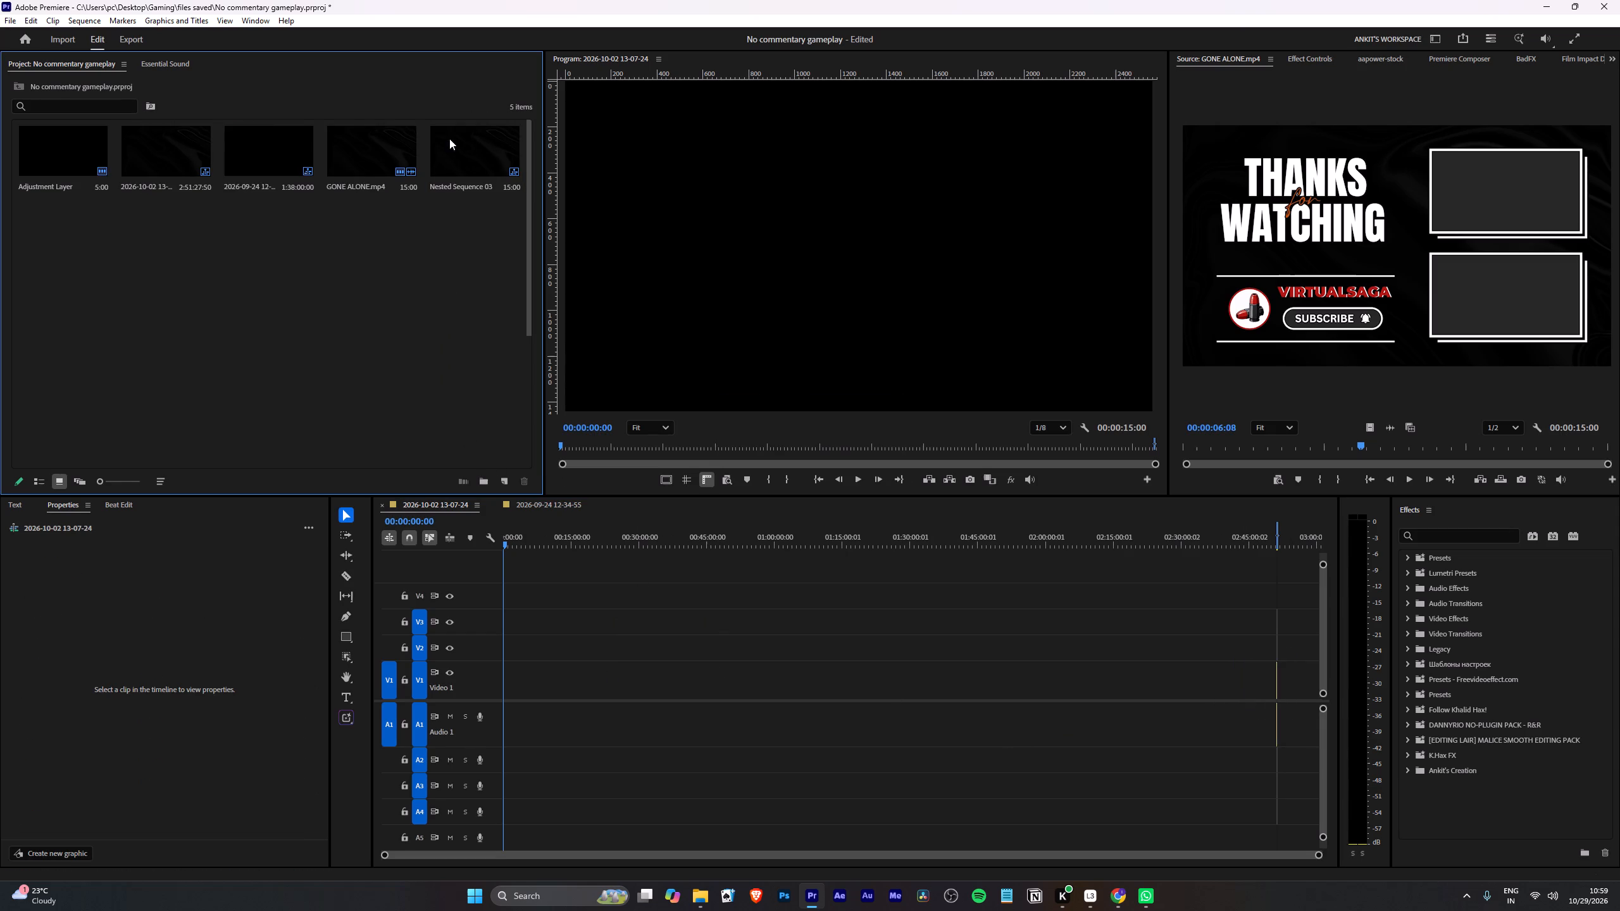
left_click_drag(1181, 624, 1280, 764)
key("BackSpace")
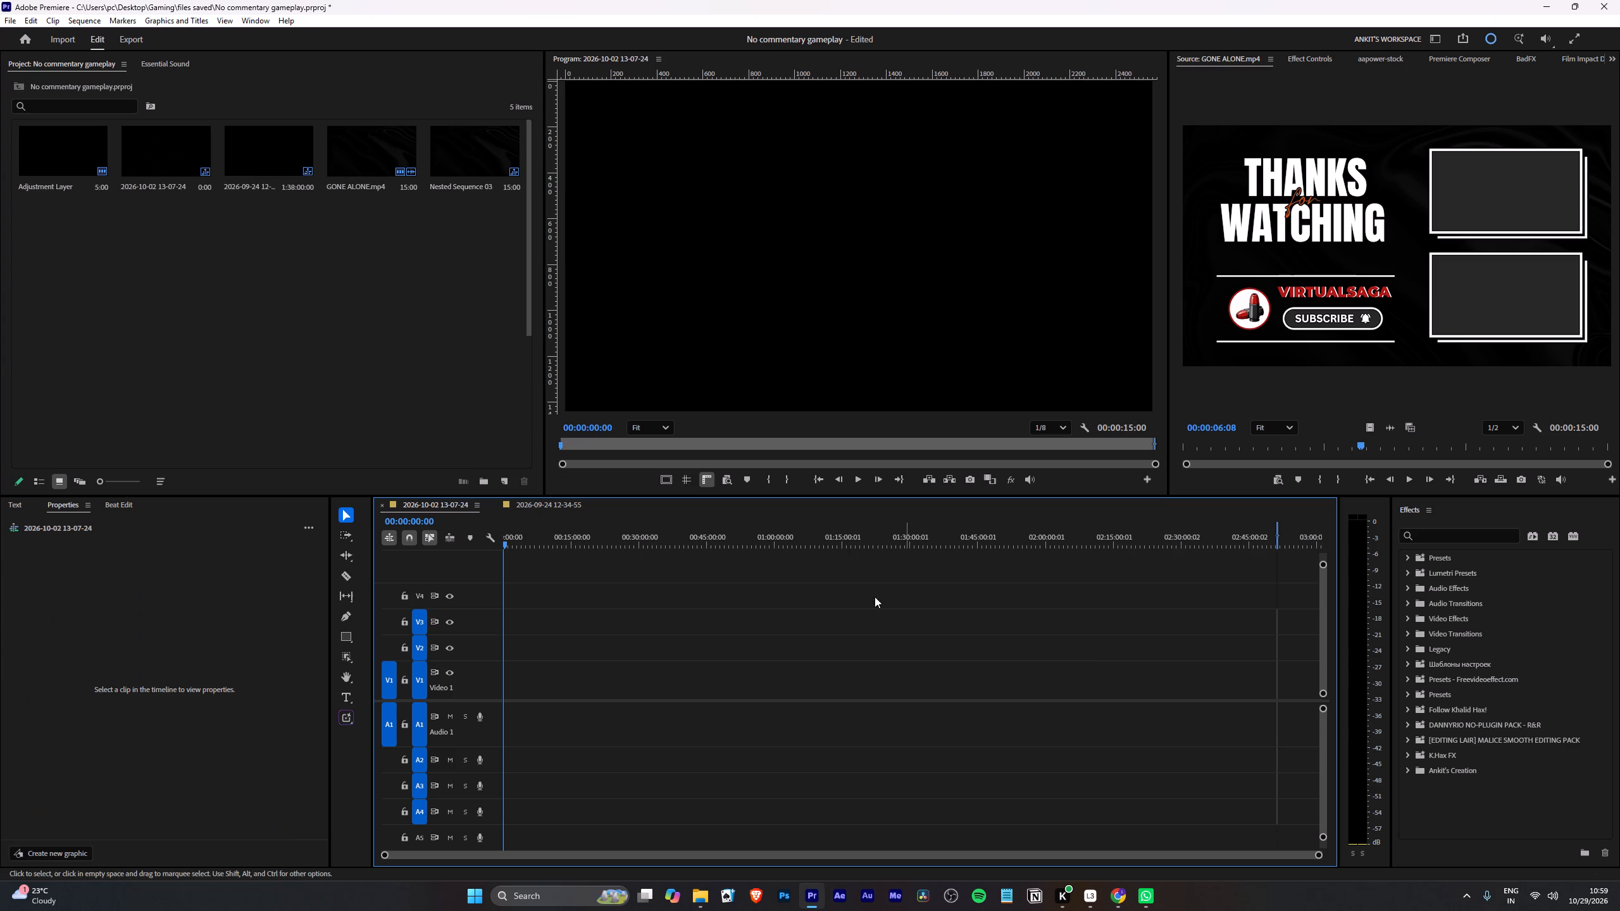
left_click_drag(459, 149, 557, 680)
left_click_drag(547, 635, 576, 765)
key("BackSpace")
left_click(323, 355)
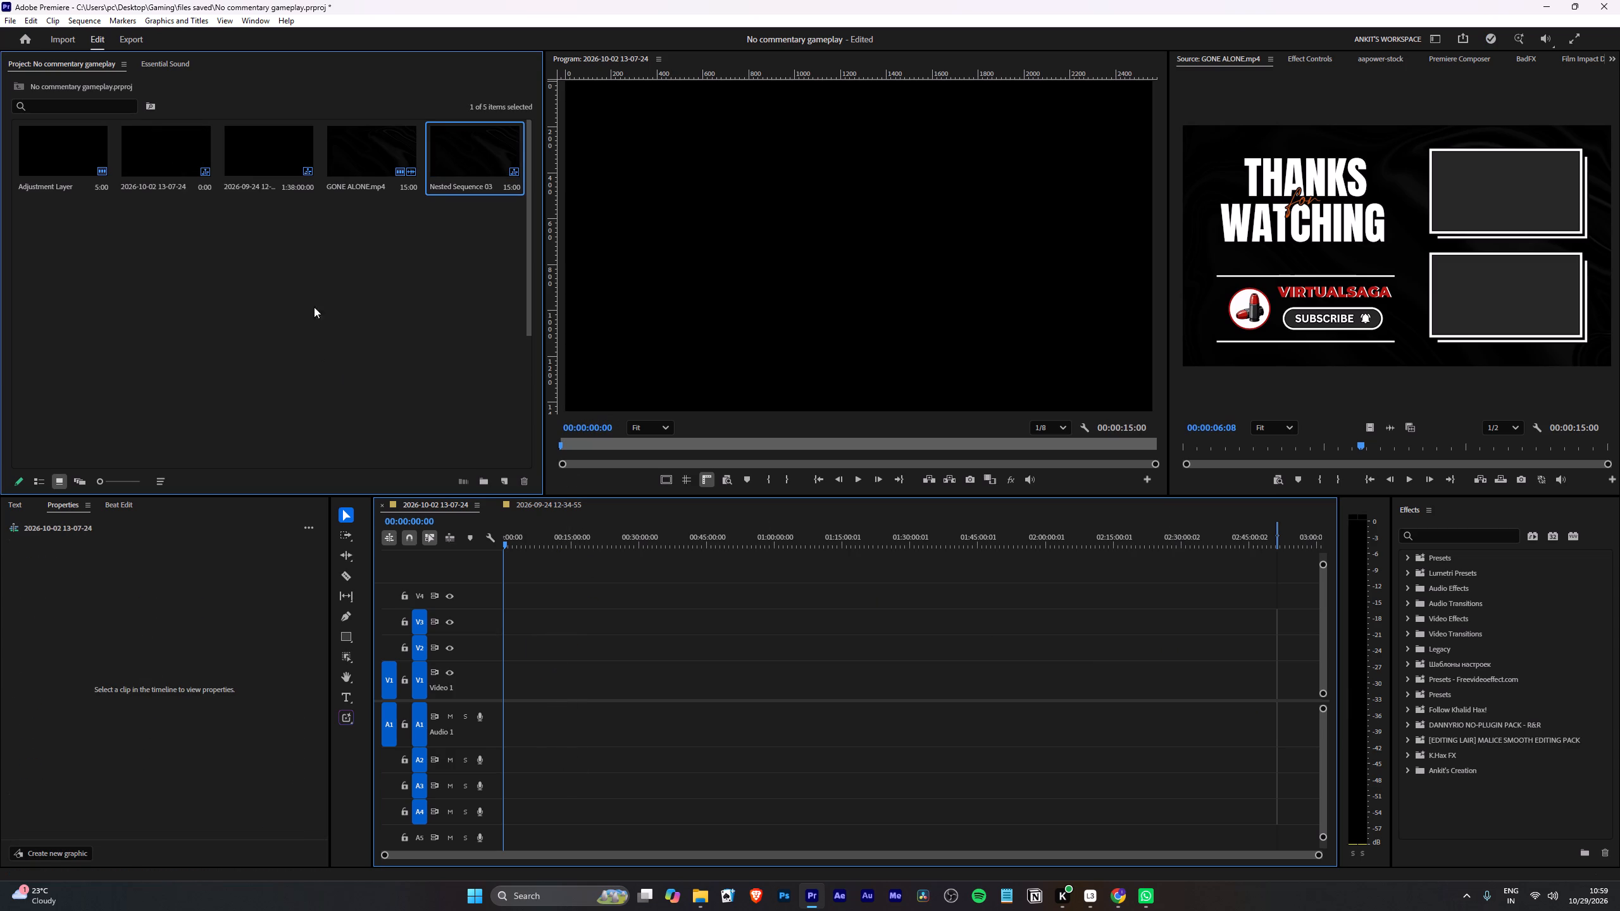
left_click(699, 900)
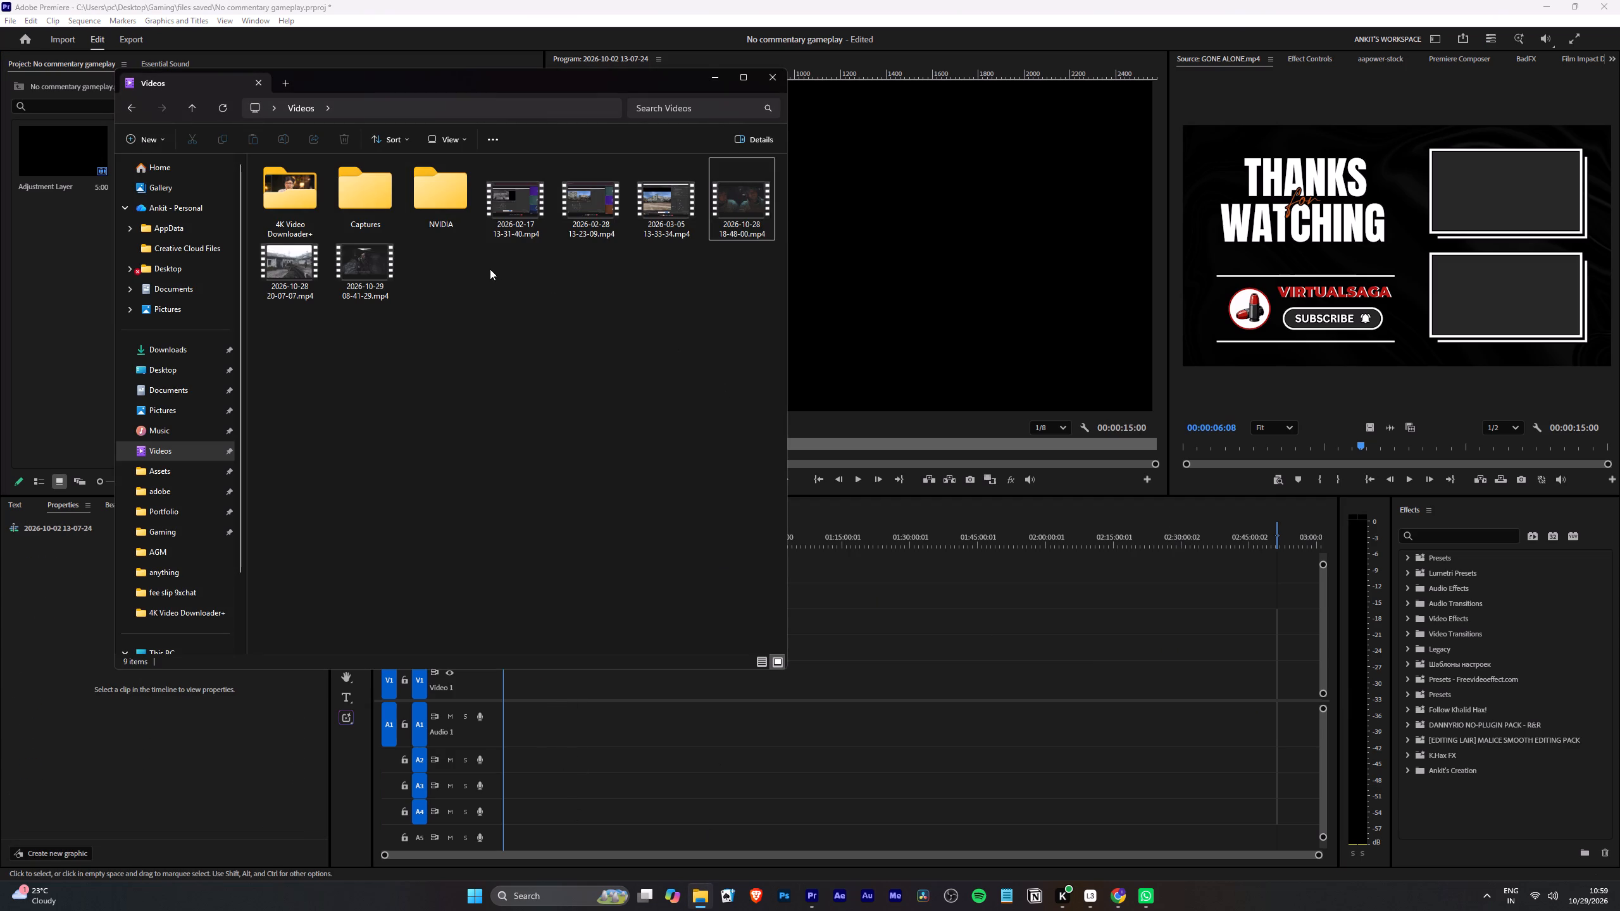
left_click(759, 206)
left_click(377, 265, "shift")
left_click_drag(271, 270, 238, 270)
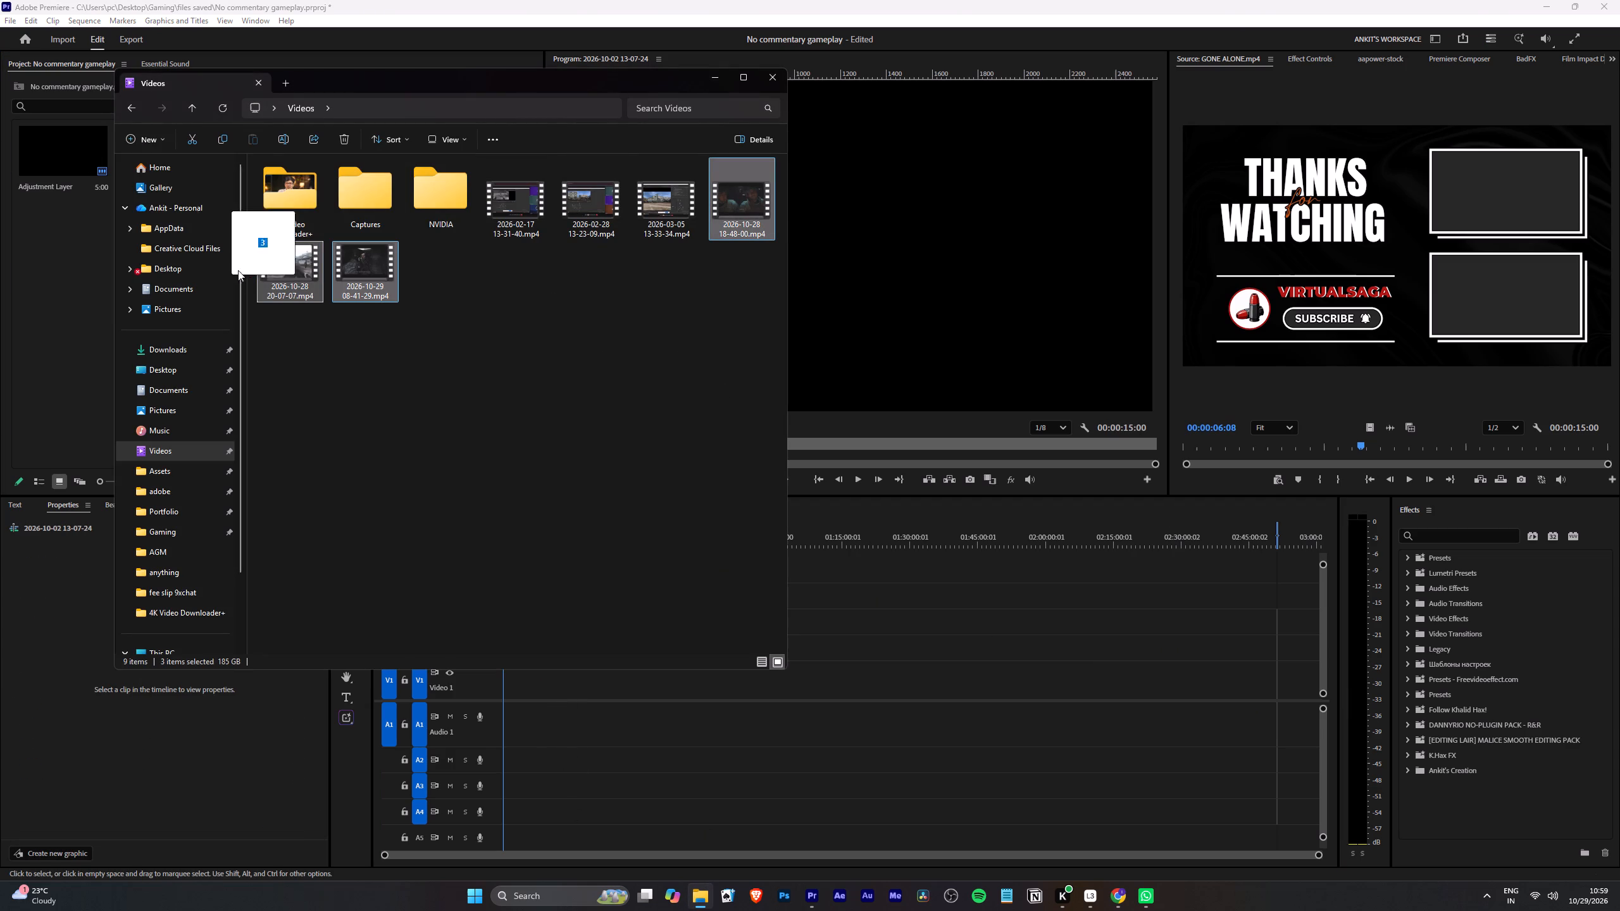
left_click_drag(238, 270, 54, 275)
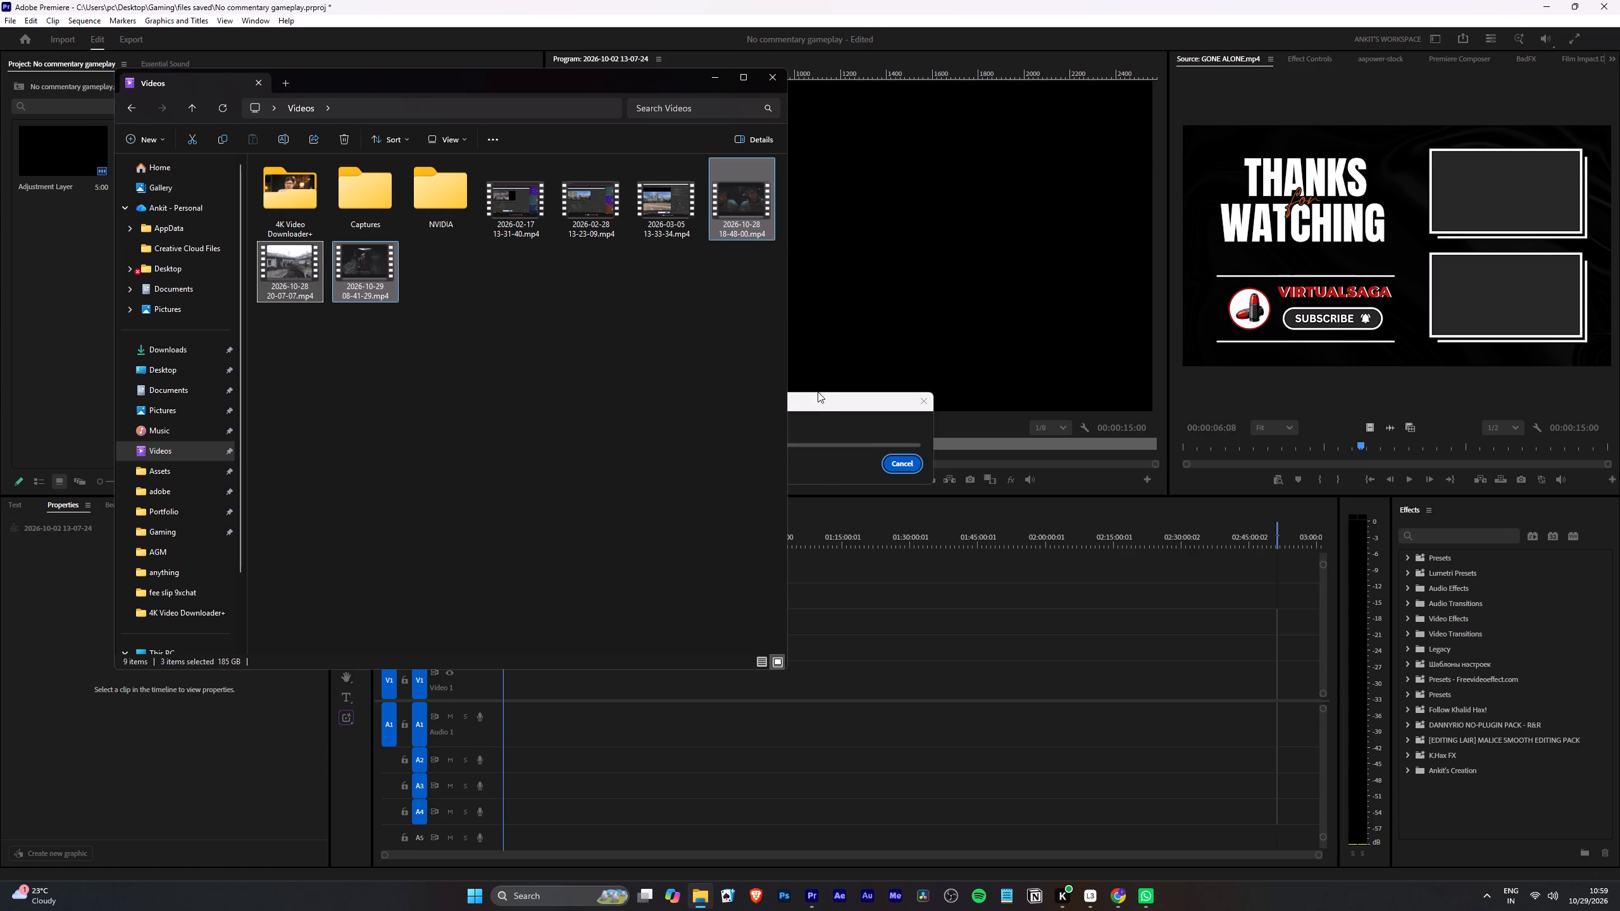
left_click(818, 406)
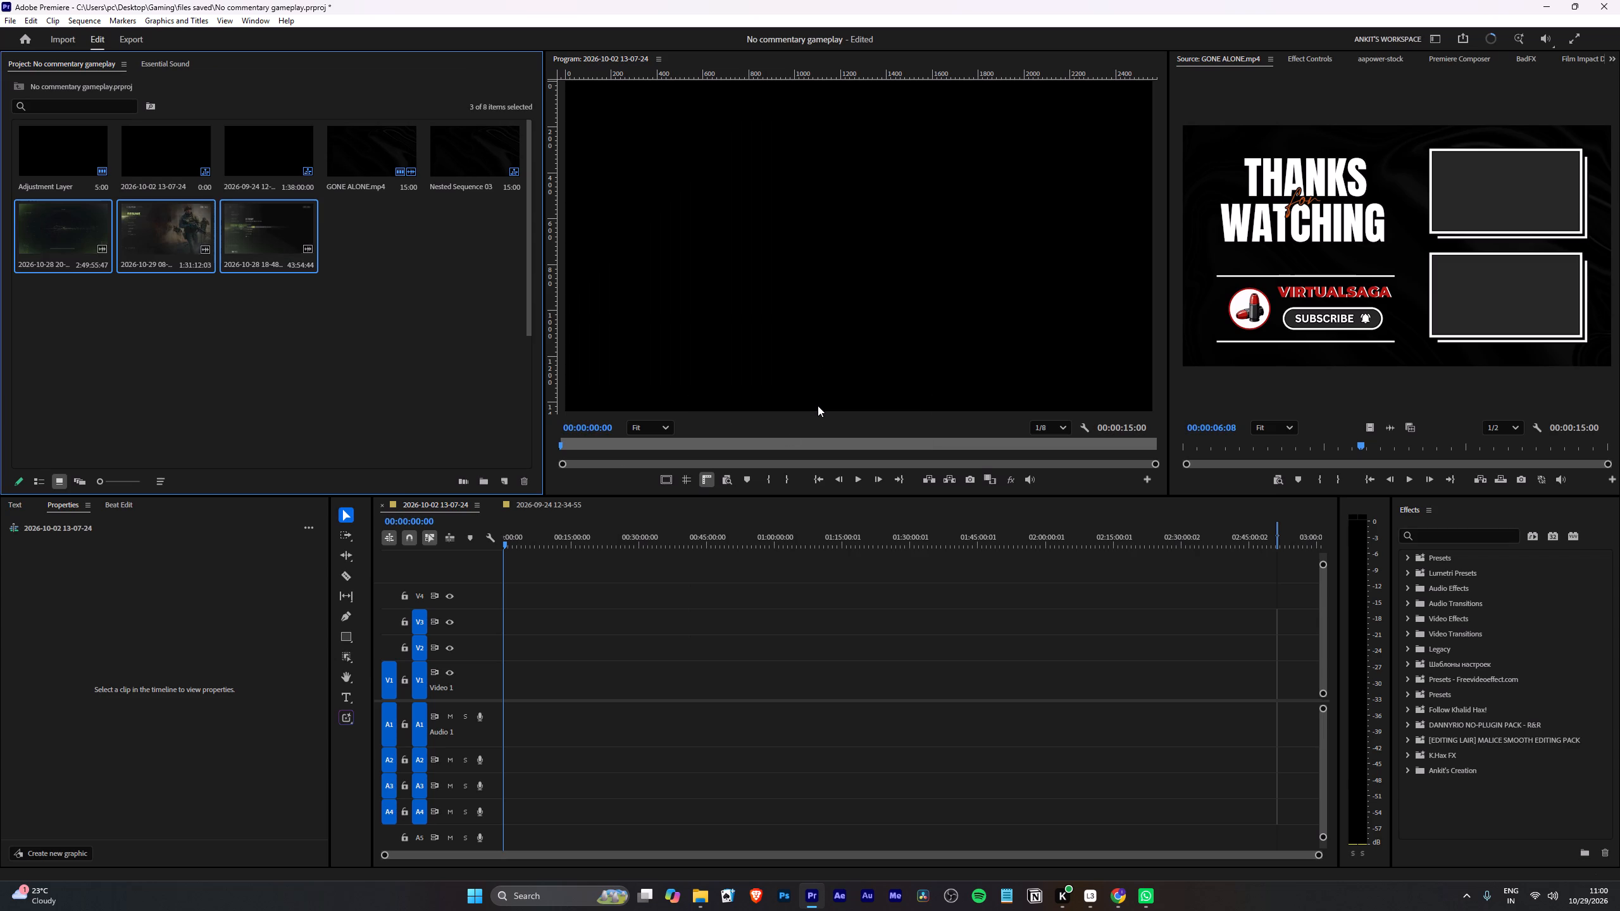
left_click(280, 325)
left_click_drag(291, 225, 287, 227)
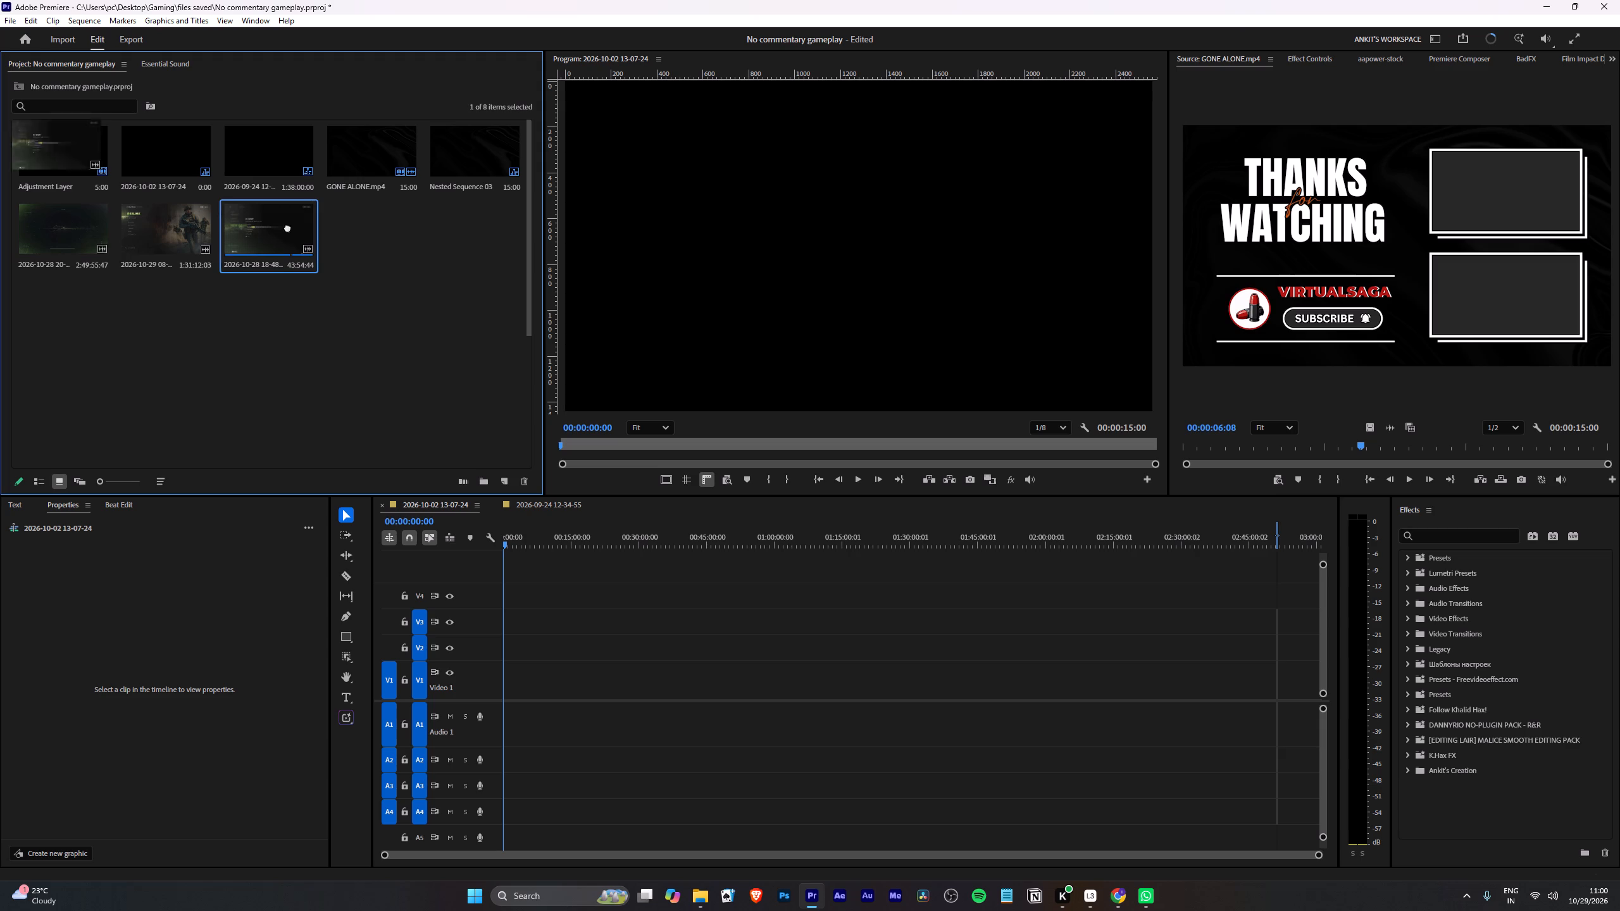
left_click_drag(287, 227, 500, 699)
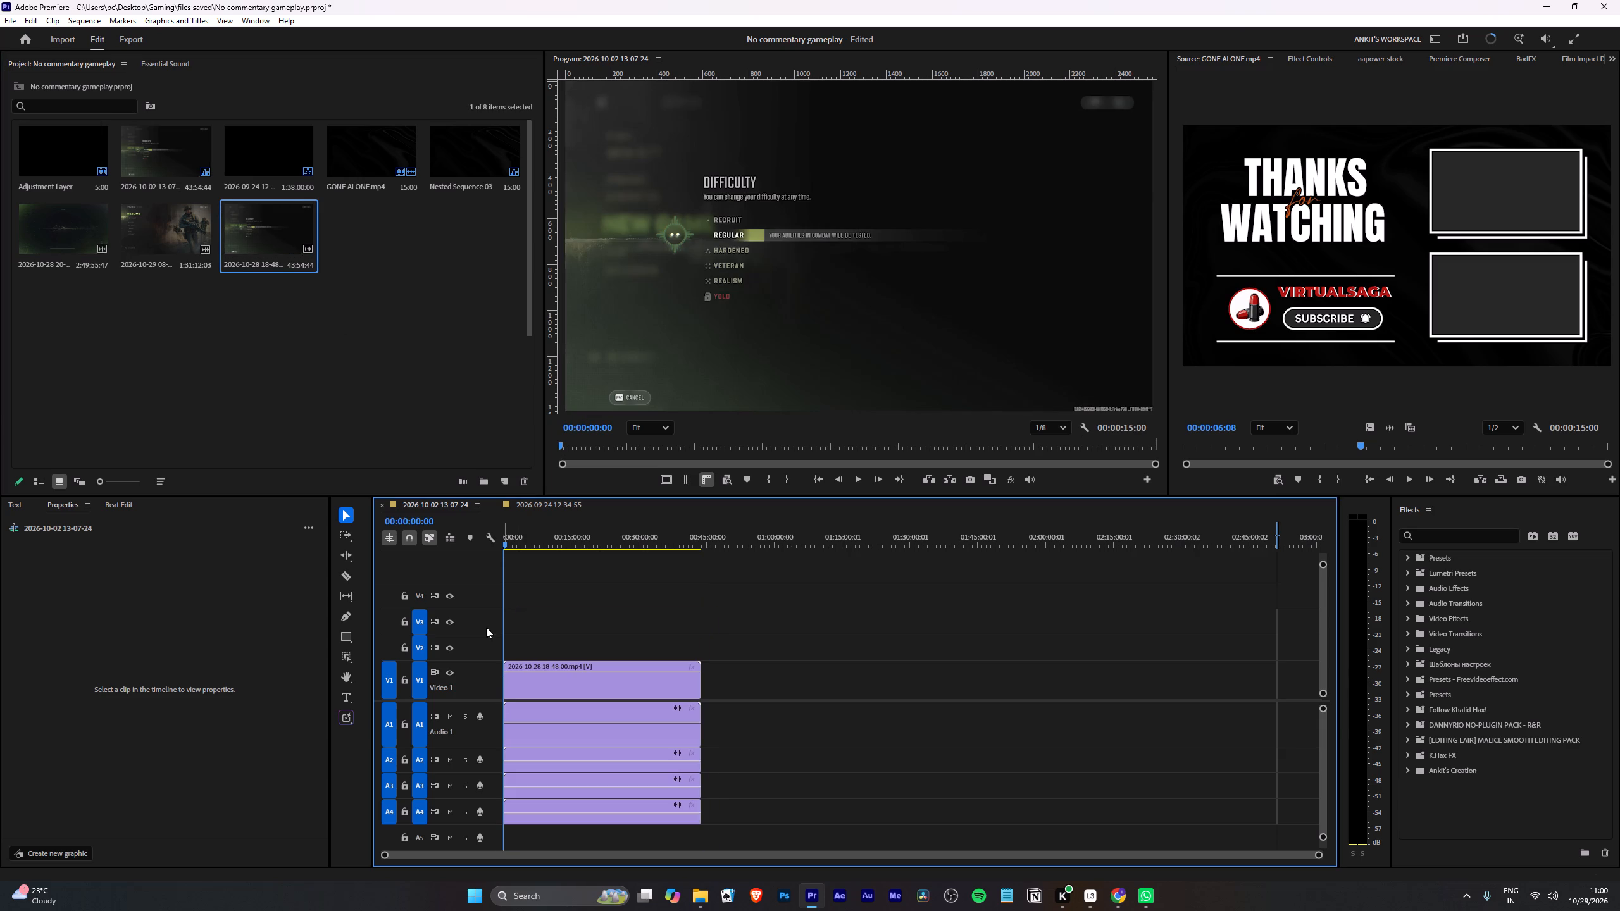
left_click_drag(48, 226, 705, 713)
scroll(658, 713, "down", 5, "alt")
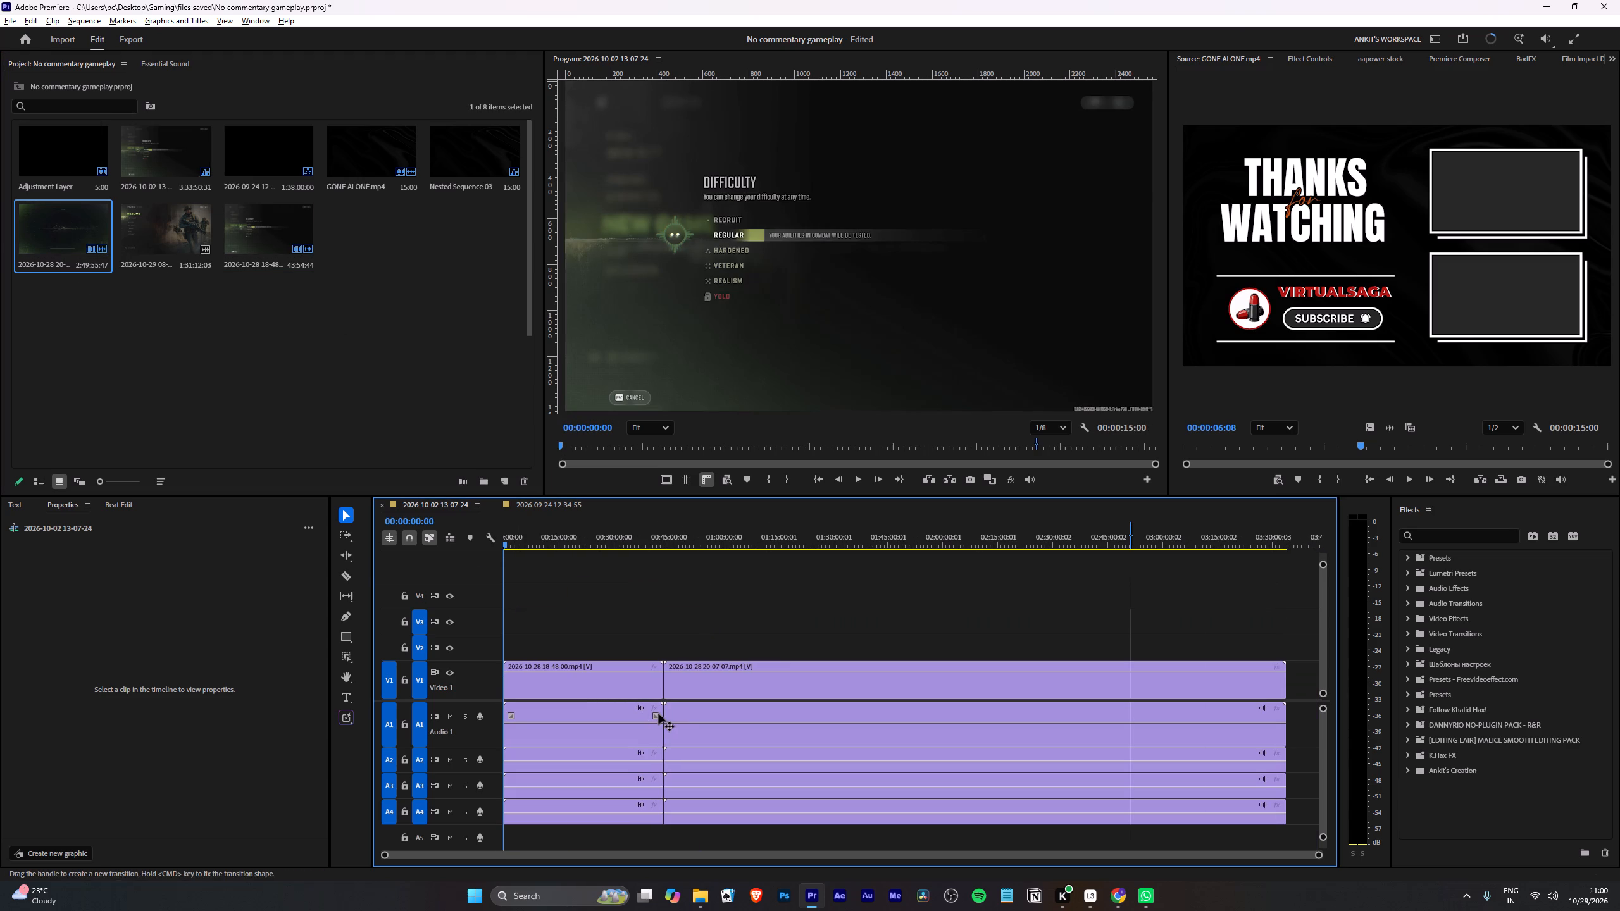
left_click_drag(152, 235, 1258, 650)
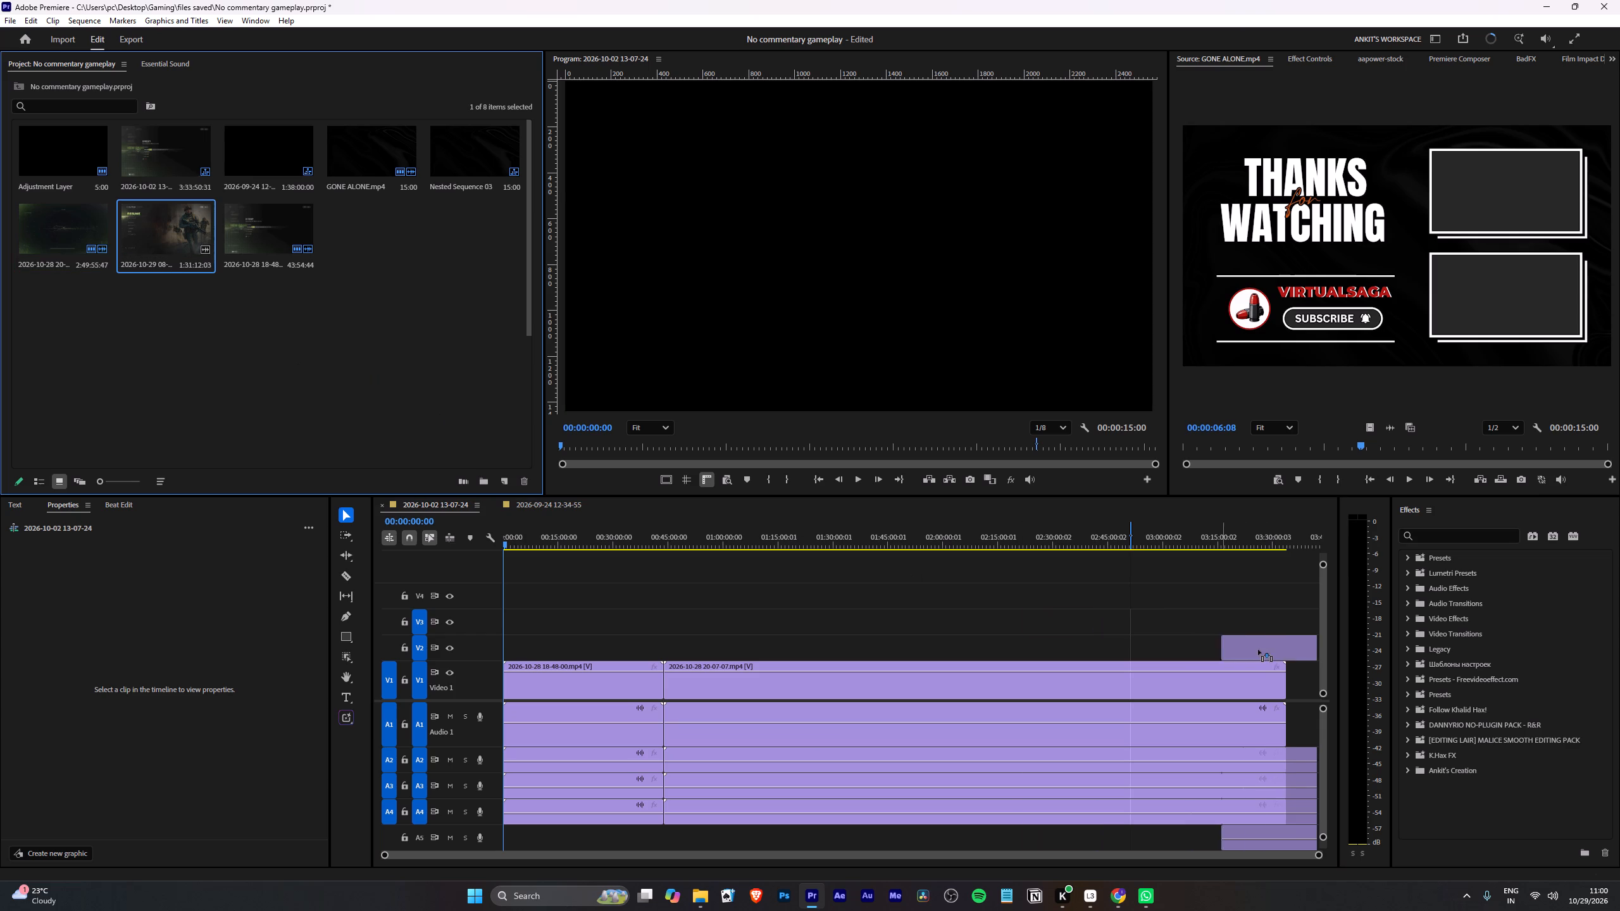
left_click_drag(1258, 650, 1290, 671)
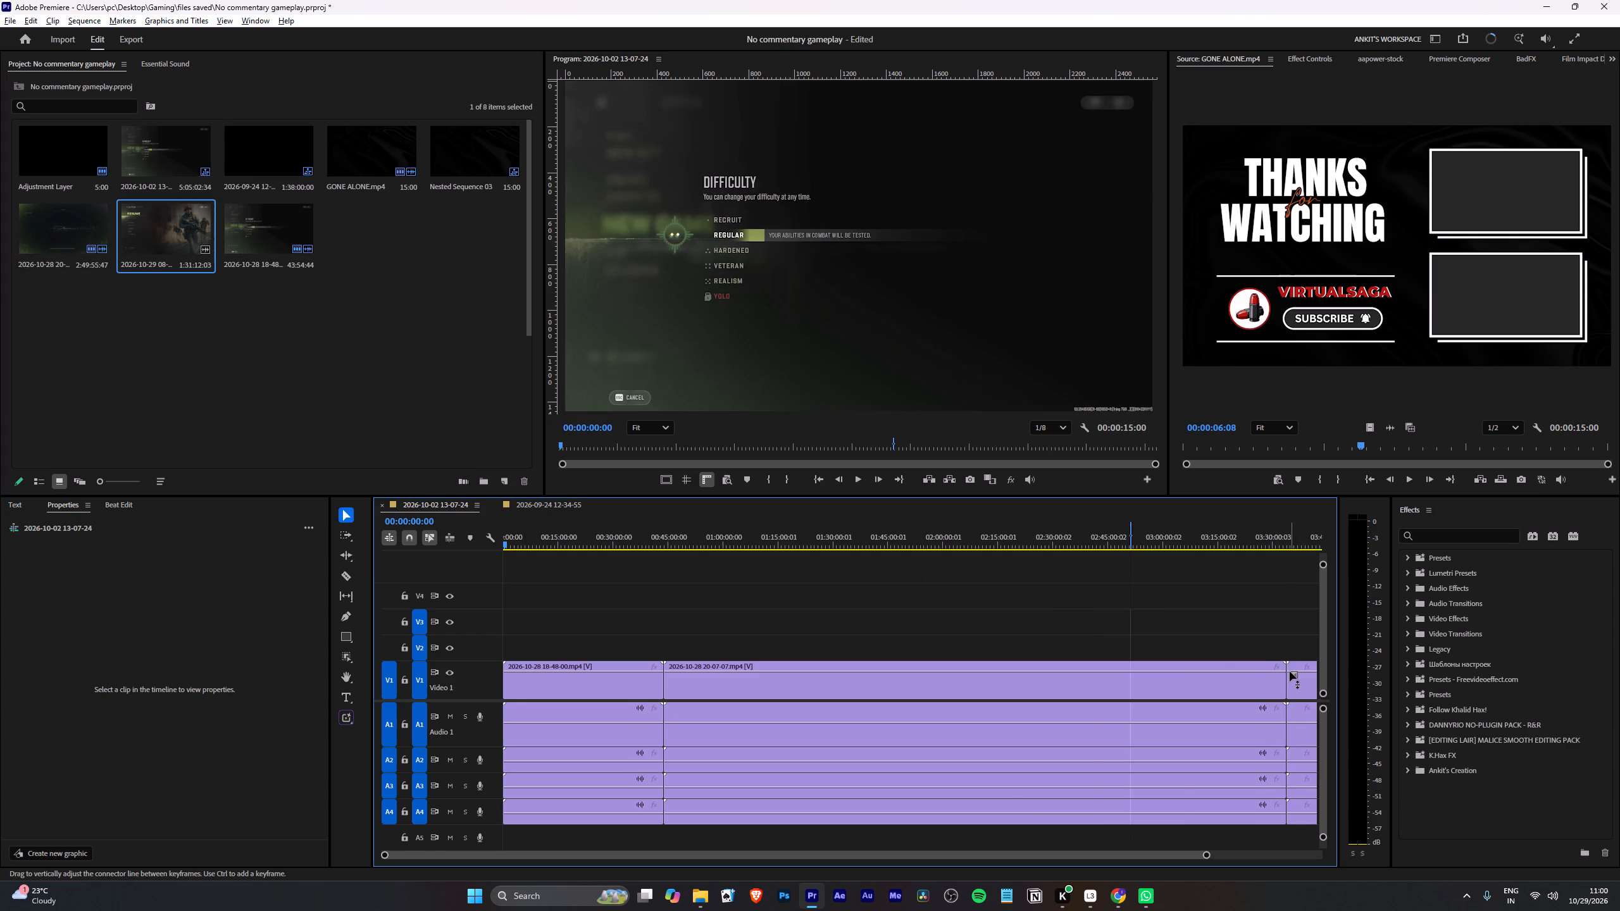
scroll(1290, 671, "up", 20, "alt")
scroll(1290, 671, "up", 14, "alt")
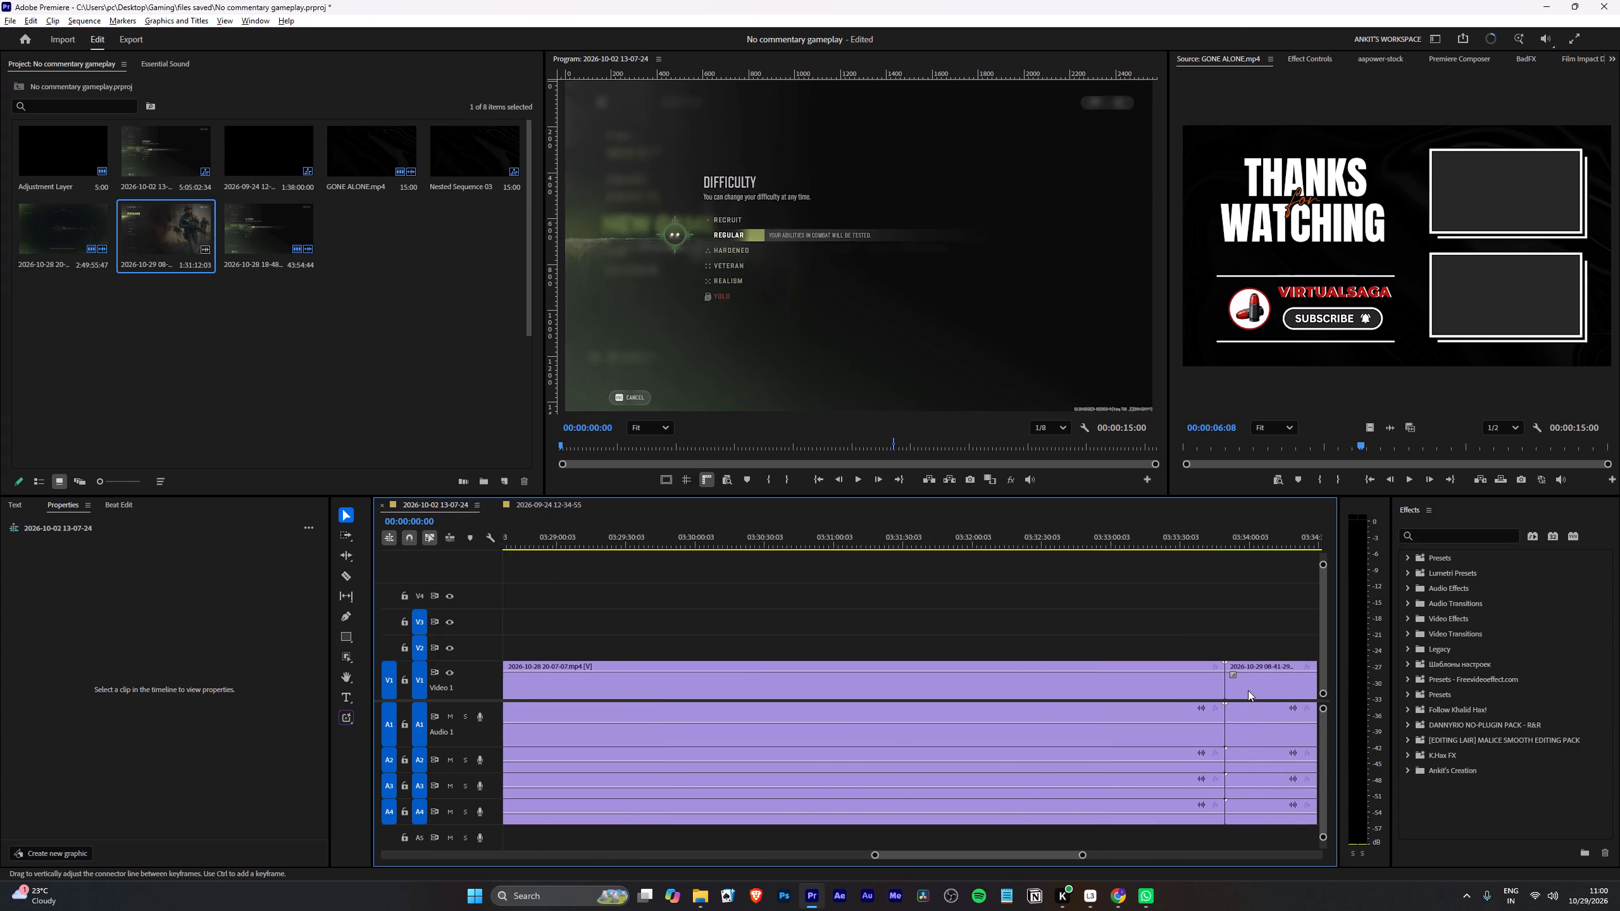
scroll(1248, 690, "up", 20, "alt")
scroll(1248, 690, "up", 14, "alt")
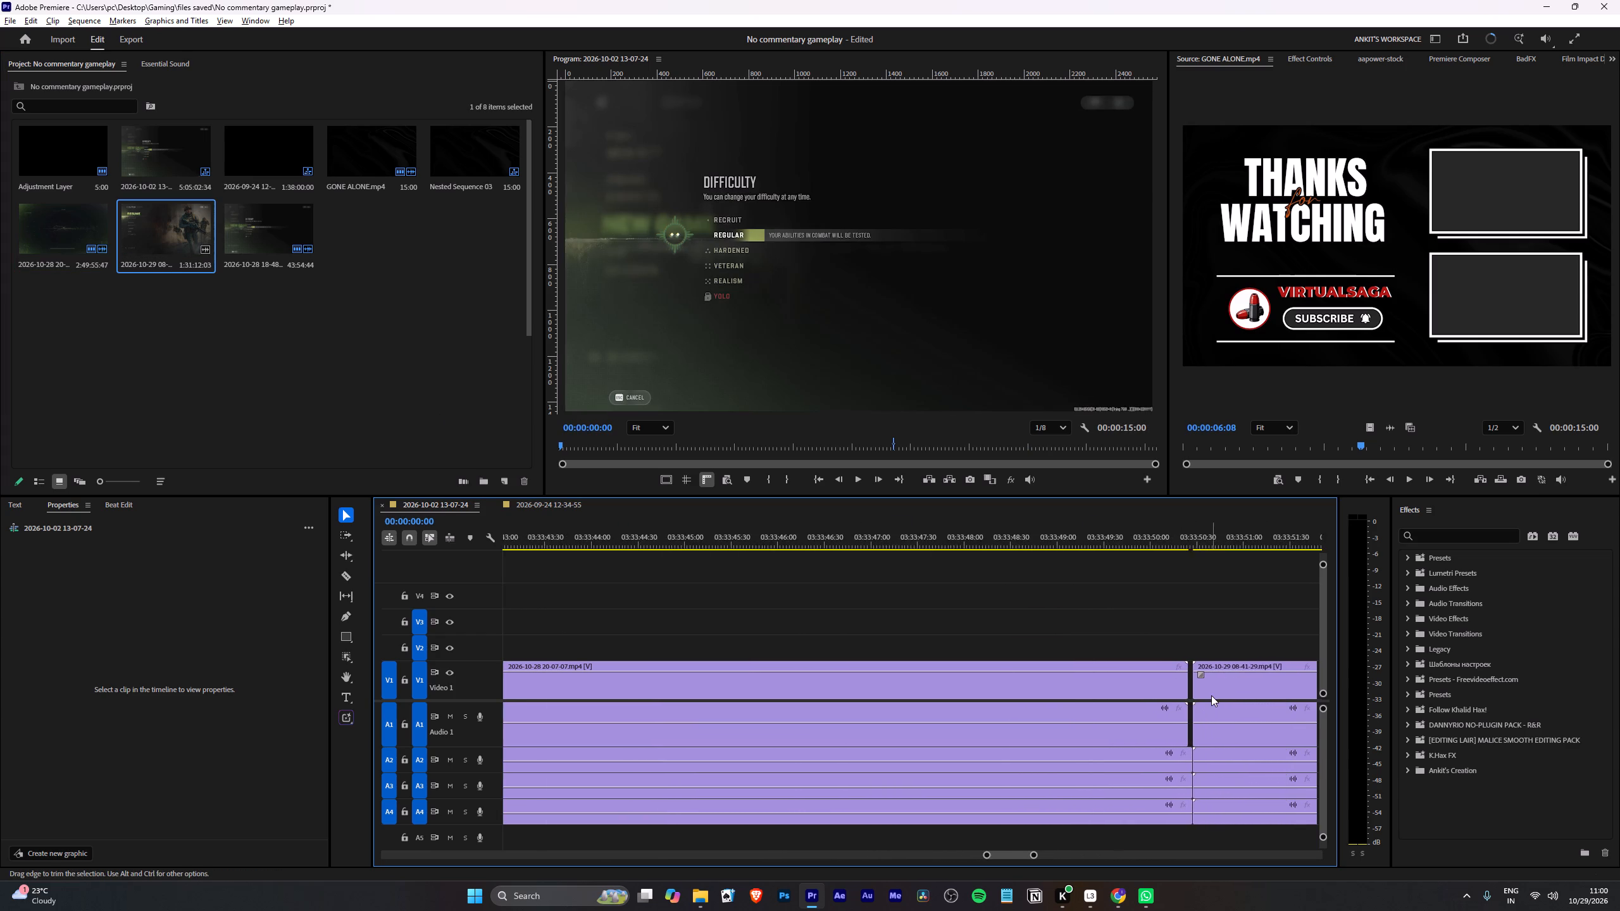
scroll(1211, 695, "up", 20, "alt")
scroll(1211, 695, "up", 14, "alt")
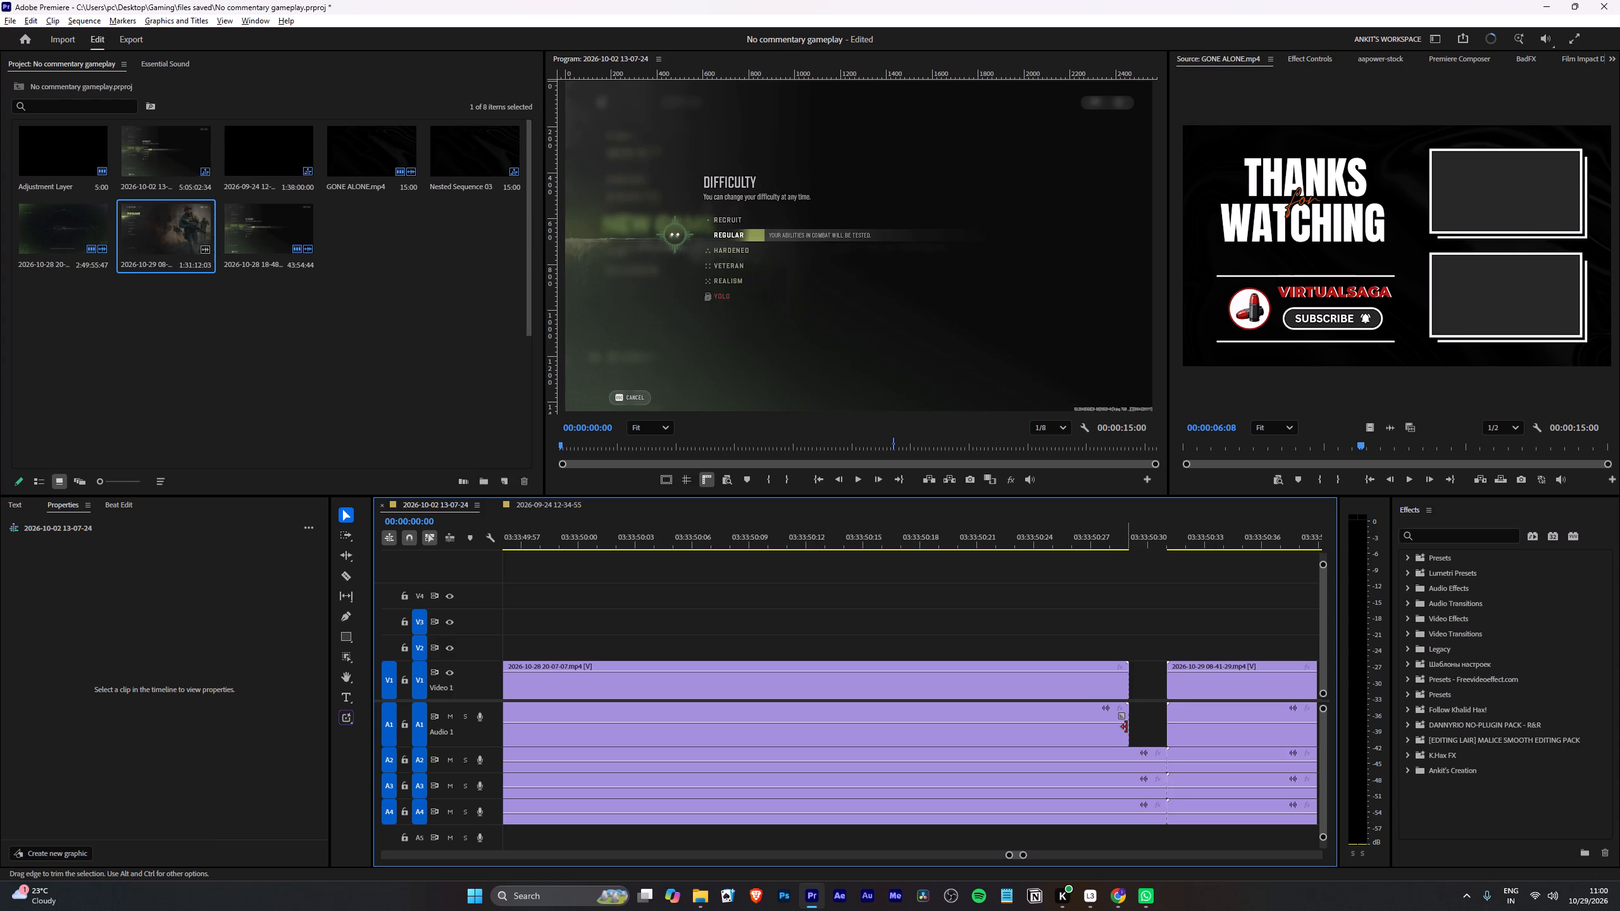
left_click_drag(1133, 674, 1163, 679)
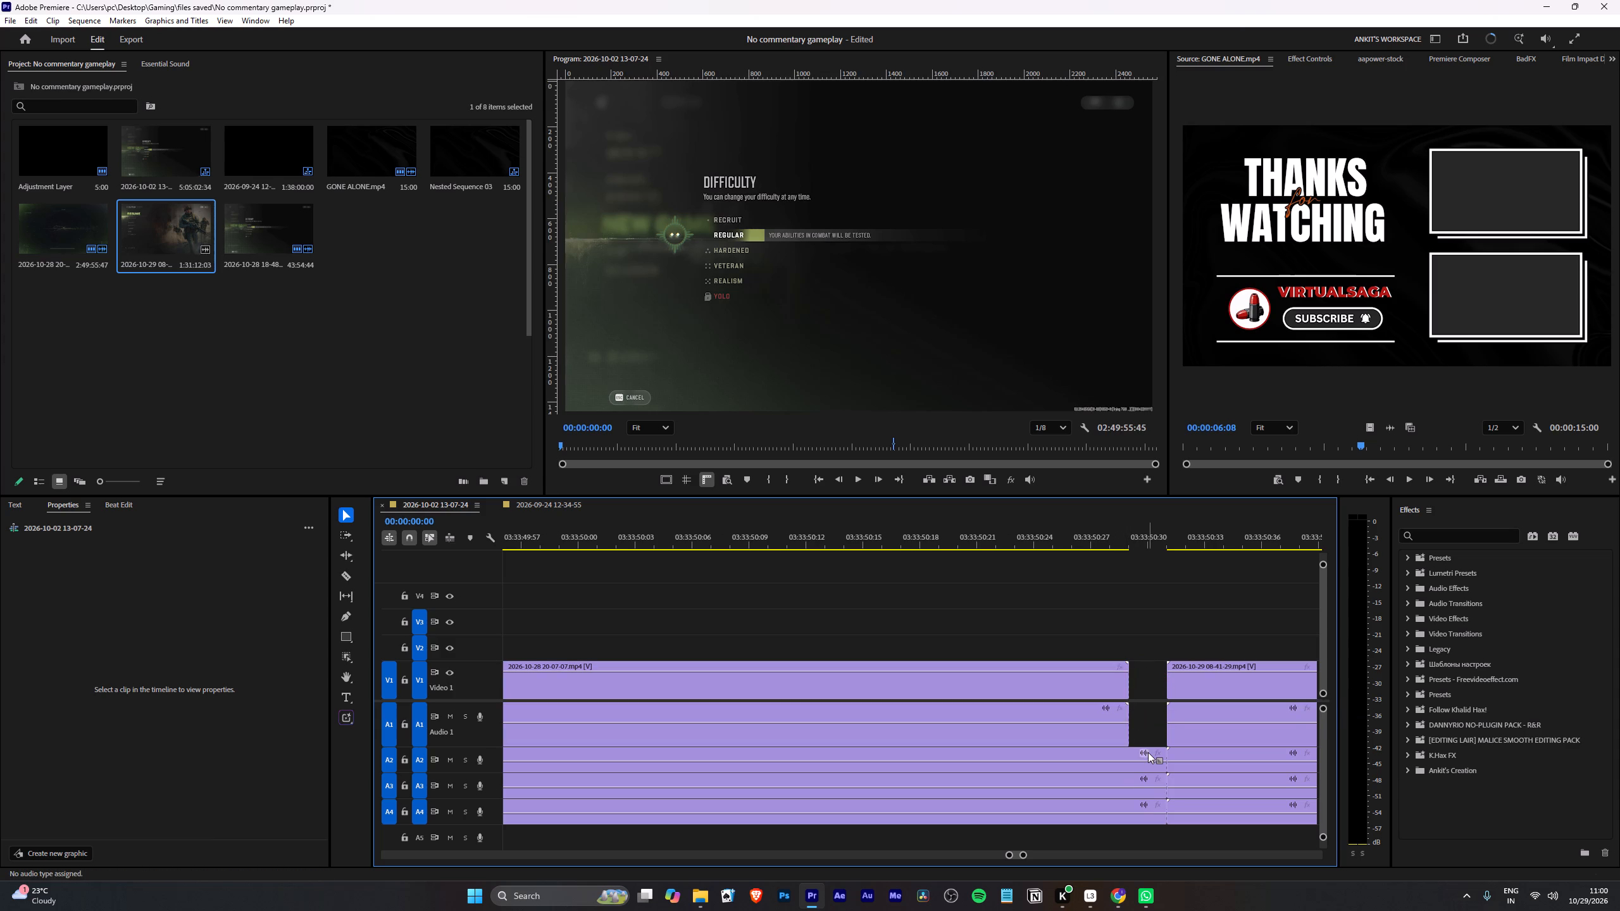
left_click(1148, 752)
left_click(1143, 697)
left_click_drag(1100, 530, 1120, 532)
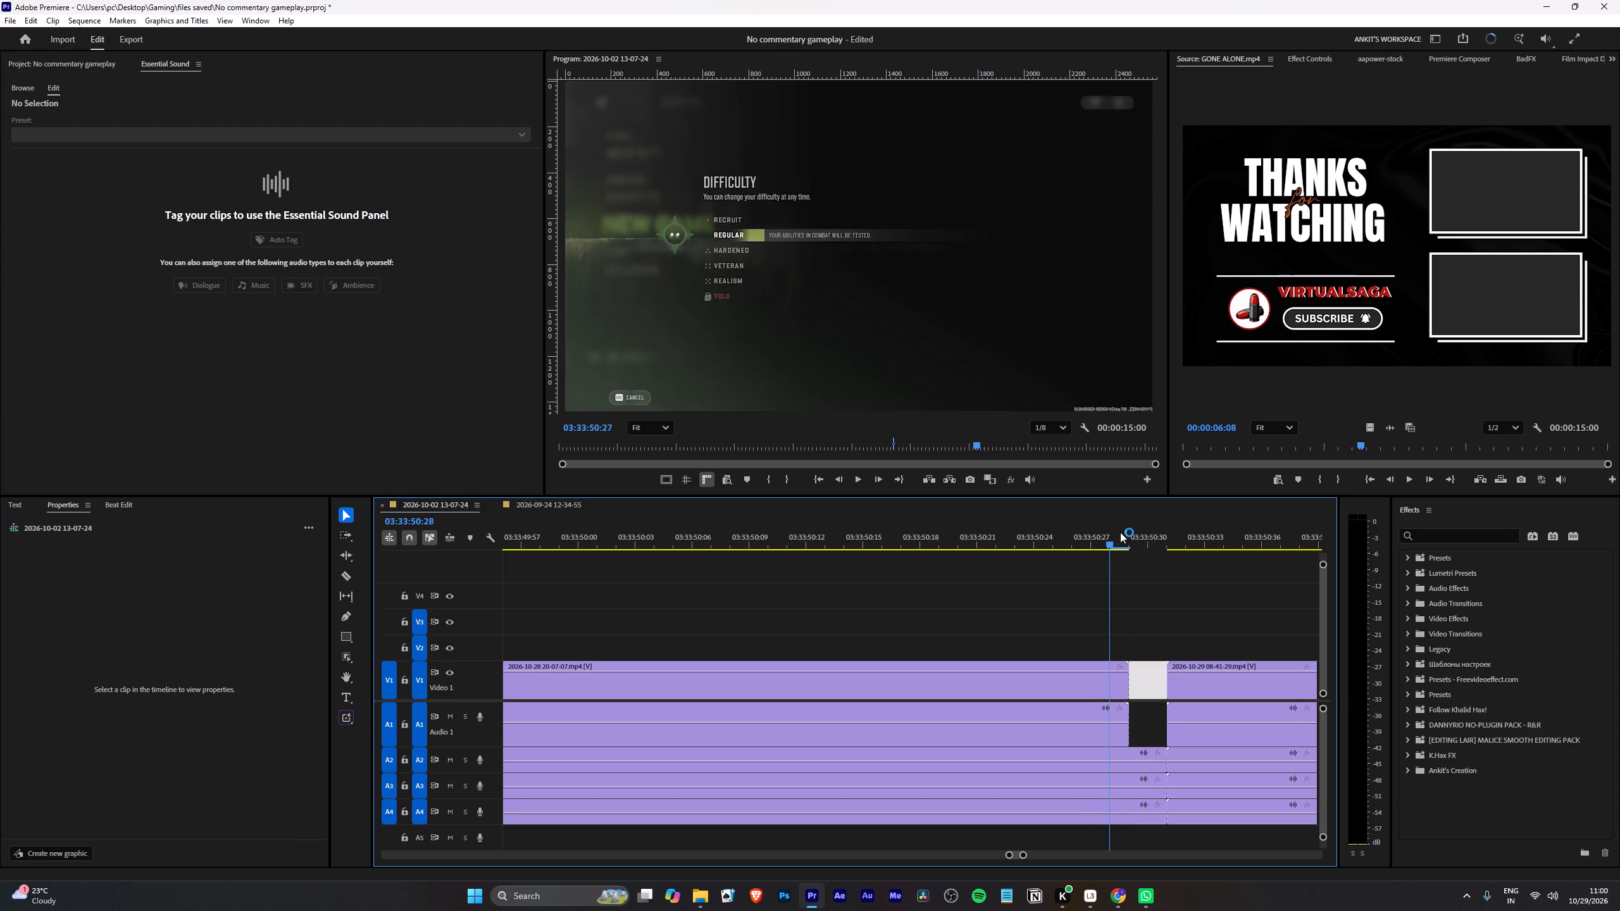
left_click_drag(1120, 532, 900, 619)
left_click(954, 636)
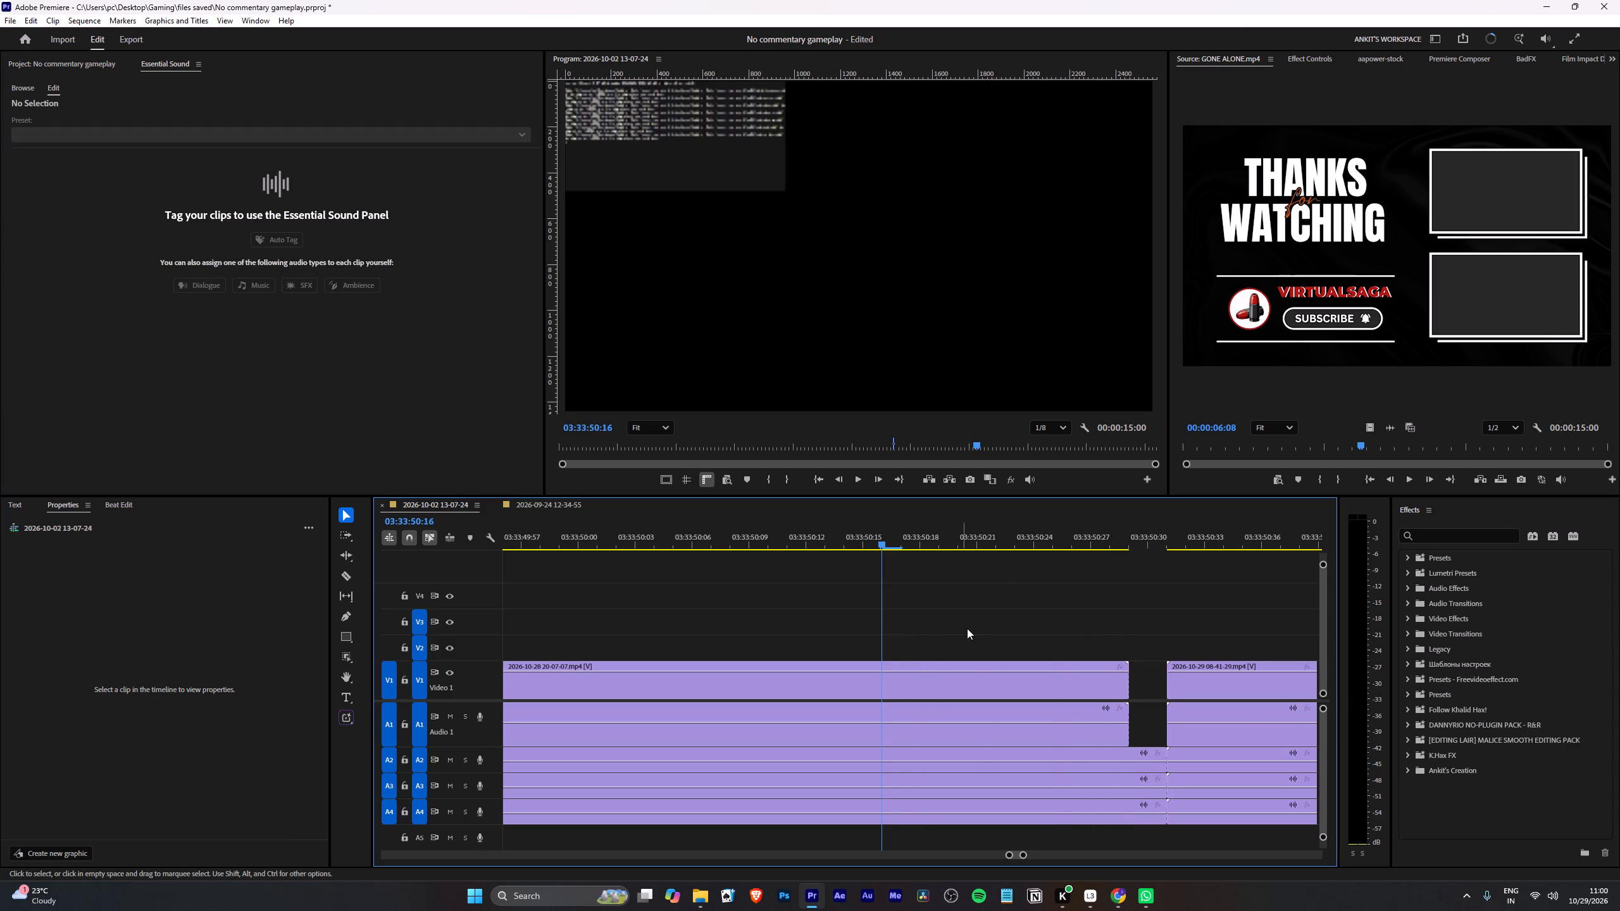
key("space")
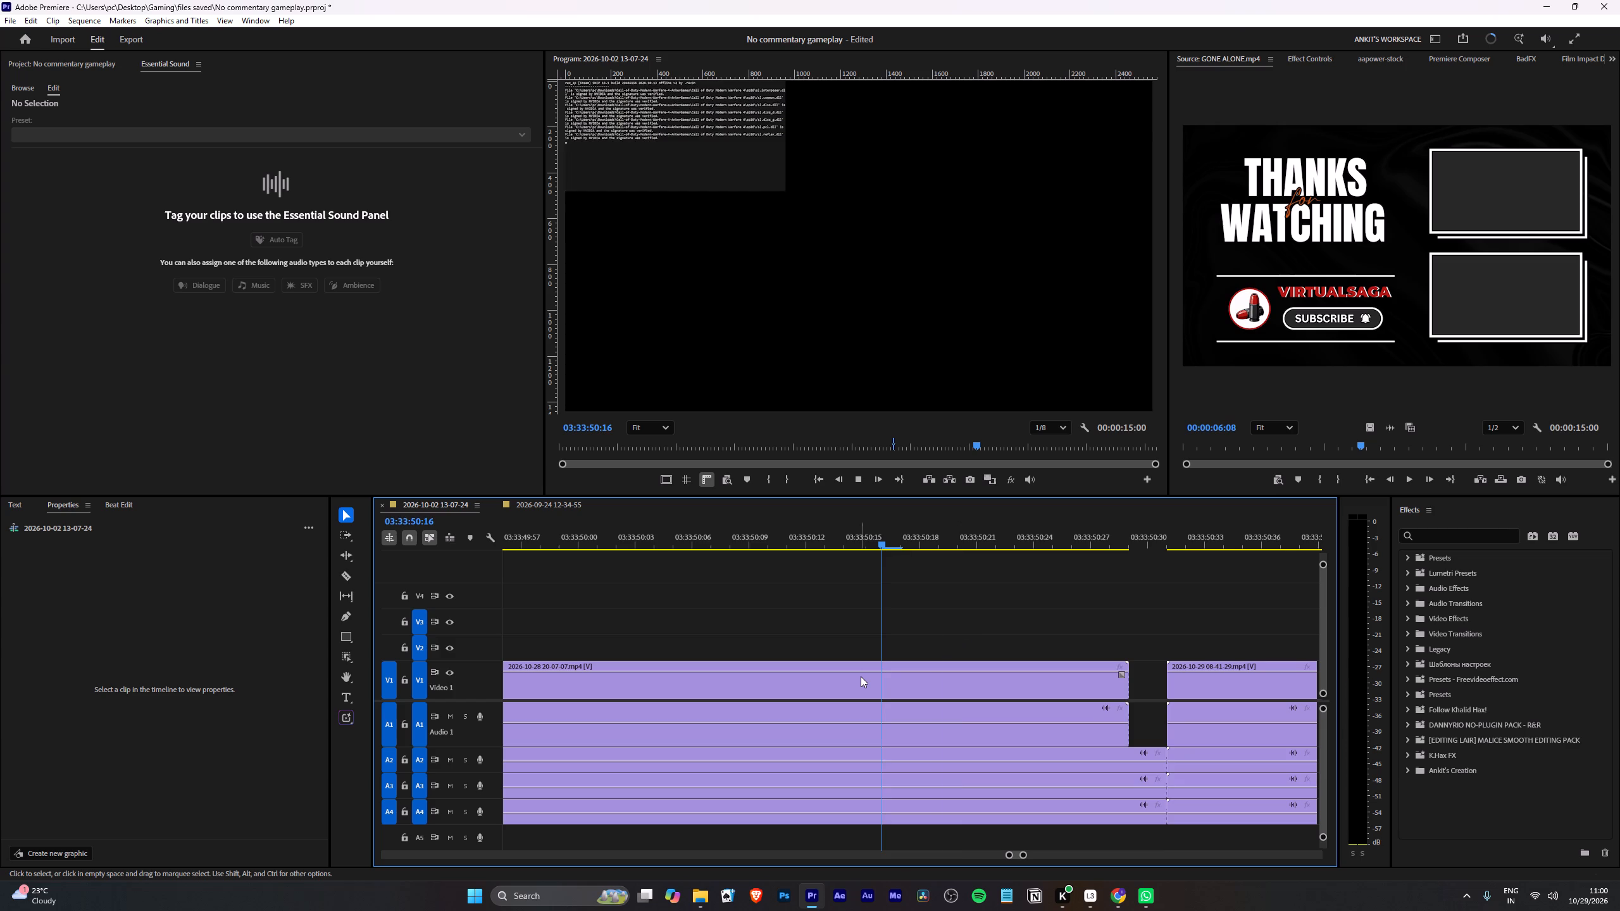
key("space")
scroll(849, 675, "down", 10, "alt")
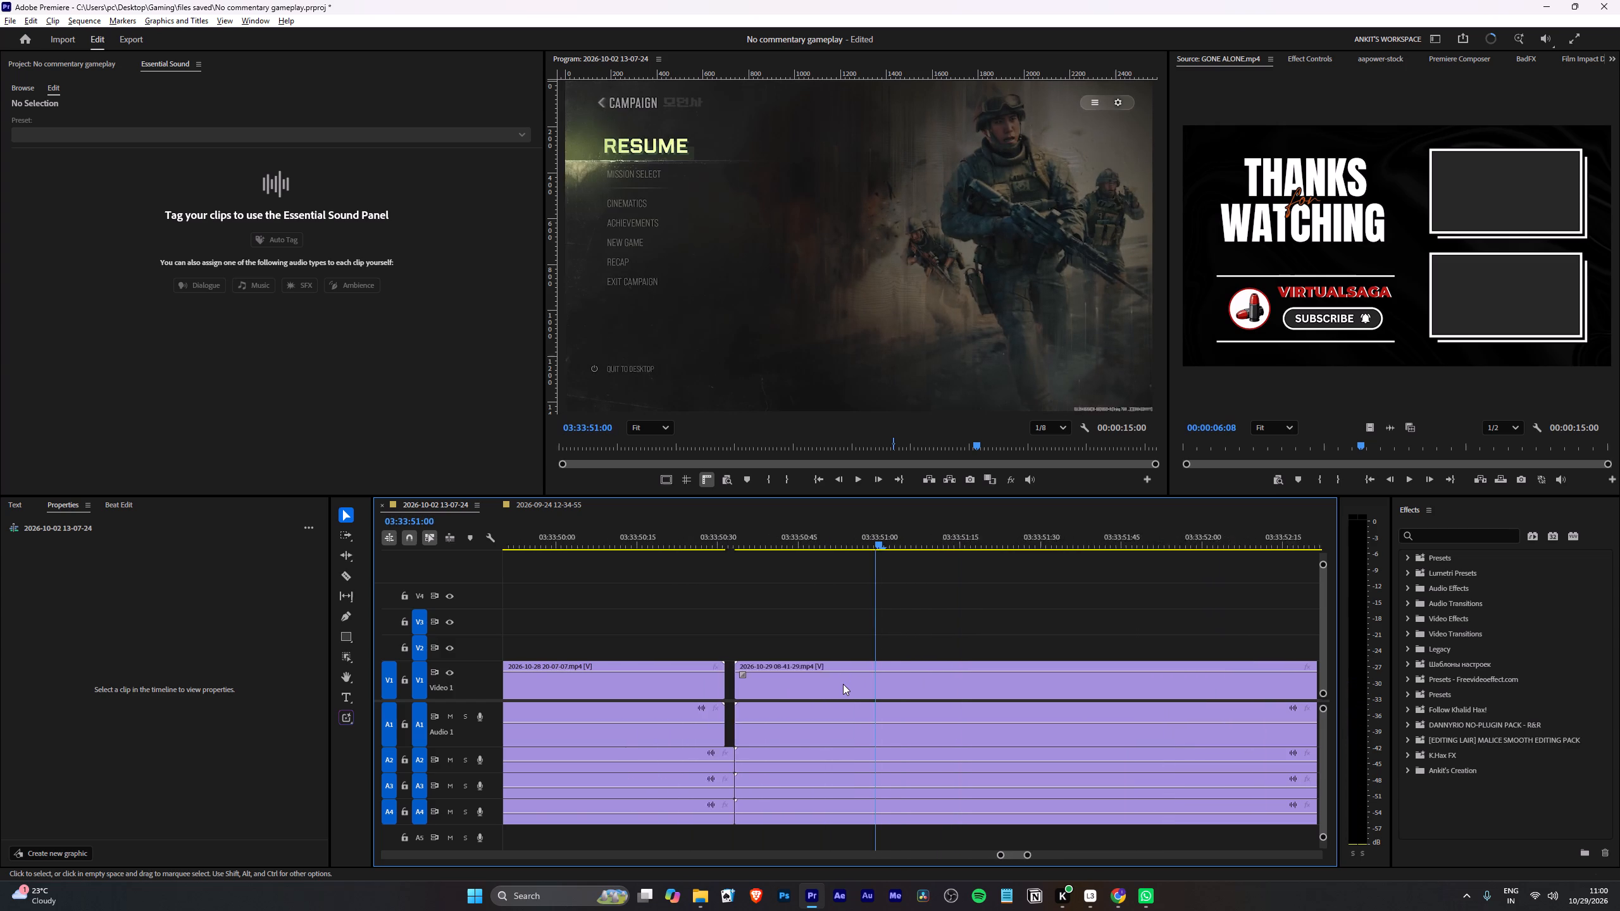
scroll(843, 684, "down", 20, "alt")
scroll(843, 684, "down", 20, "alt")
scroll(843, 684, "down", 1, "alt")
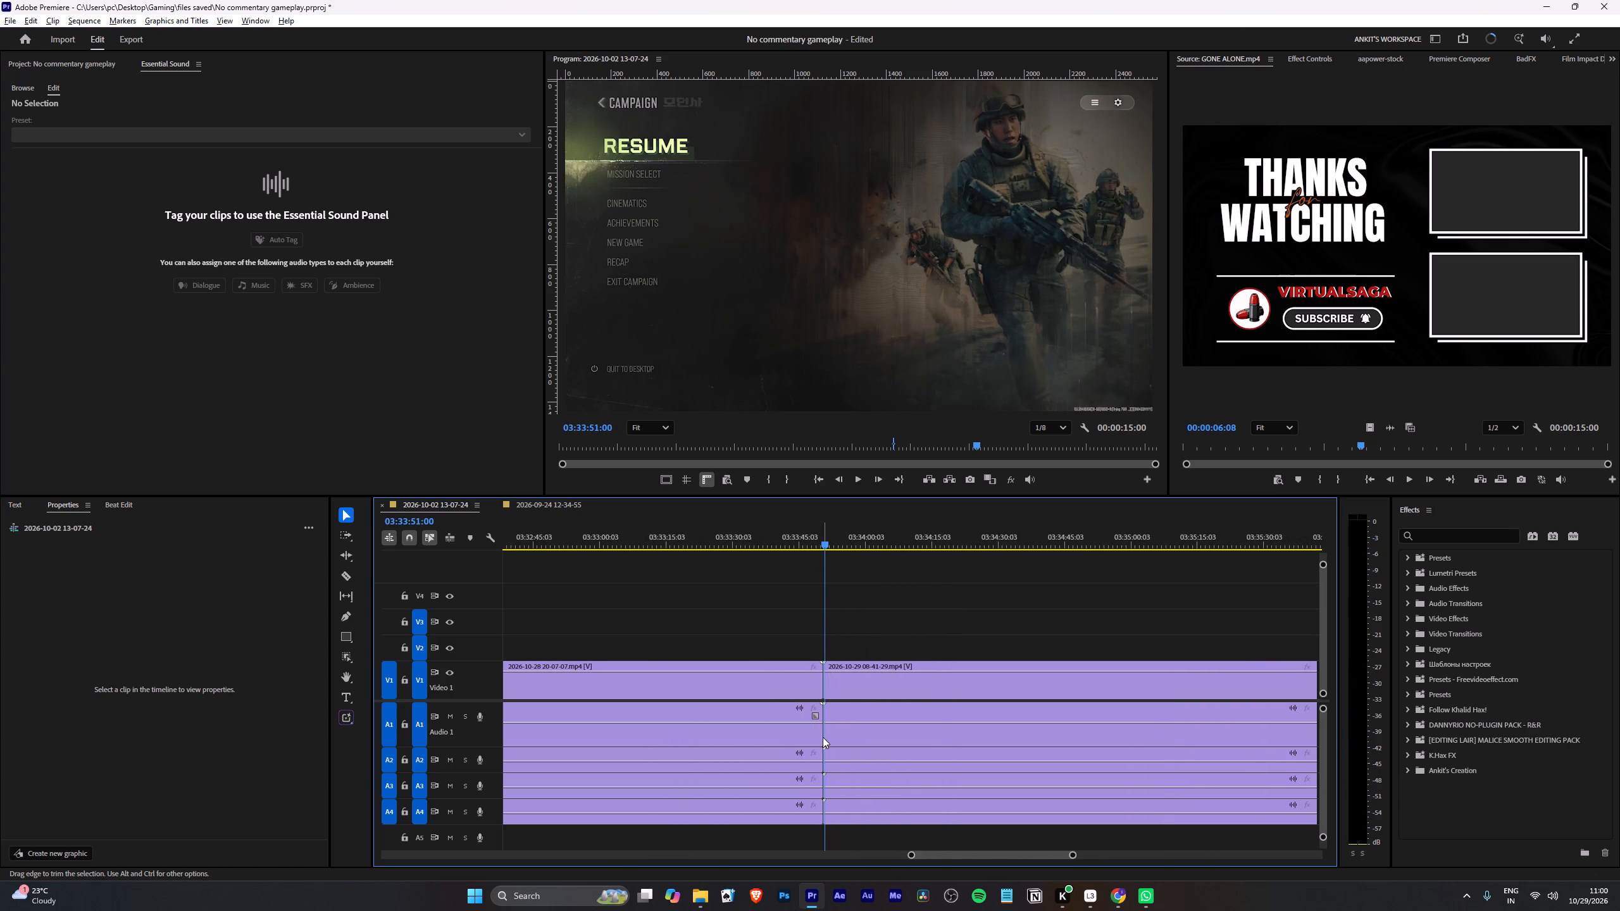
scroll(823, 737, "down", 13, "alt")
key("Up")
key("Up")
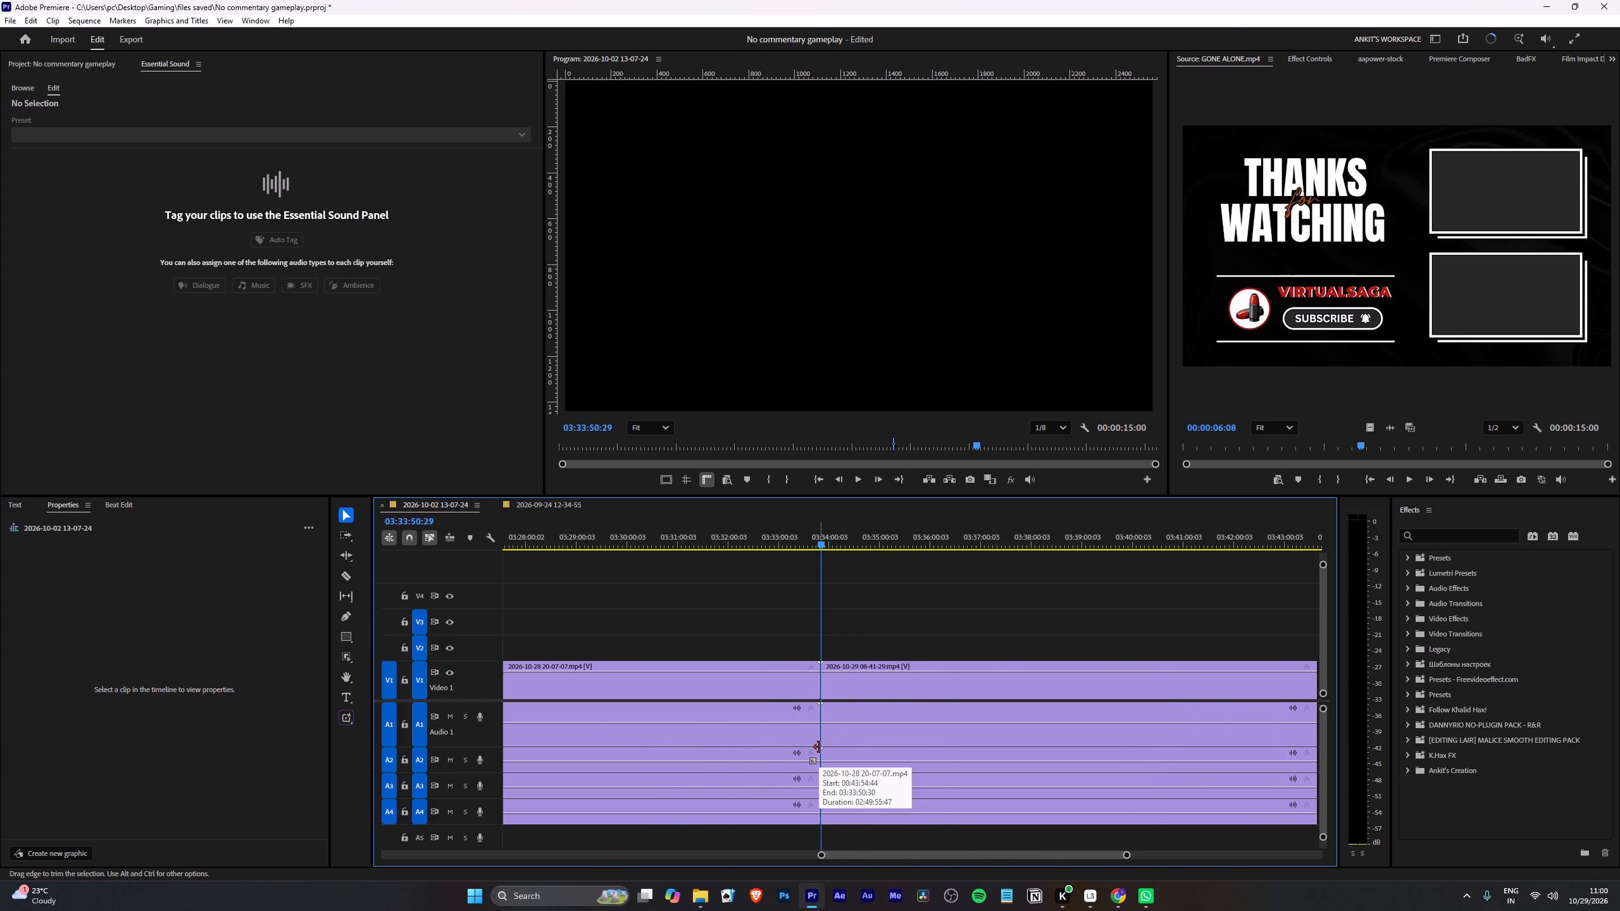
key("Up")
key("Down")
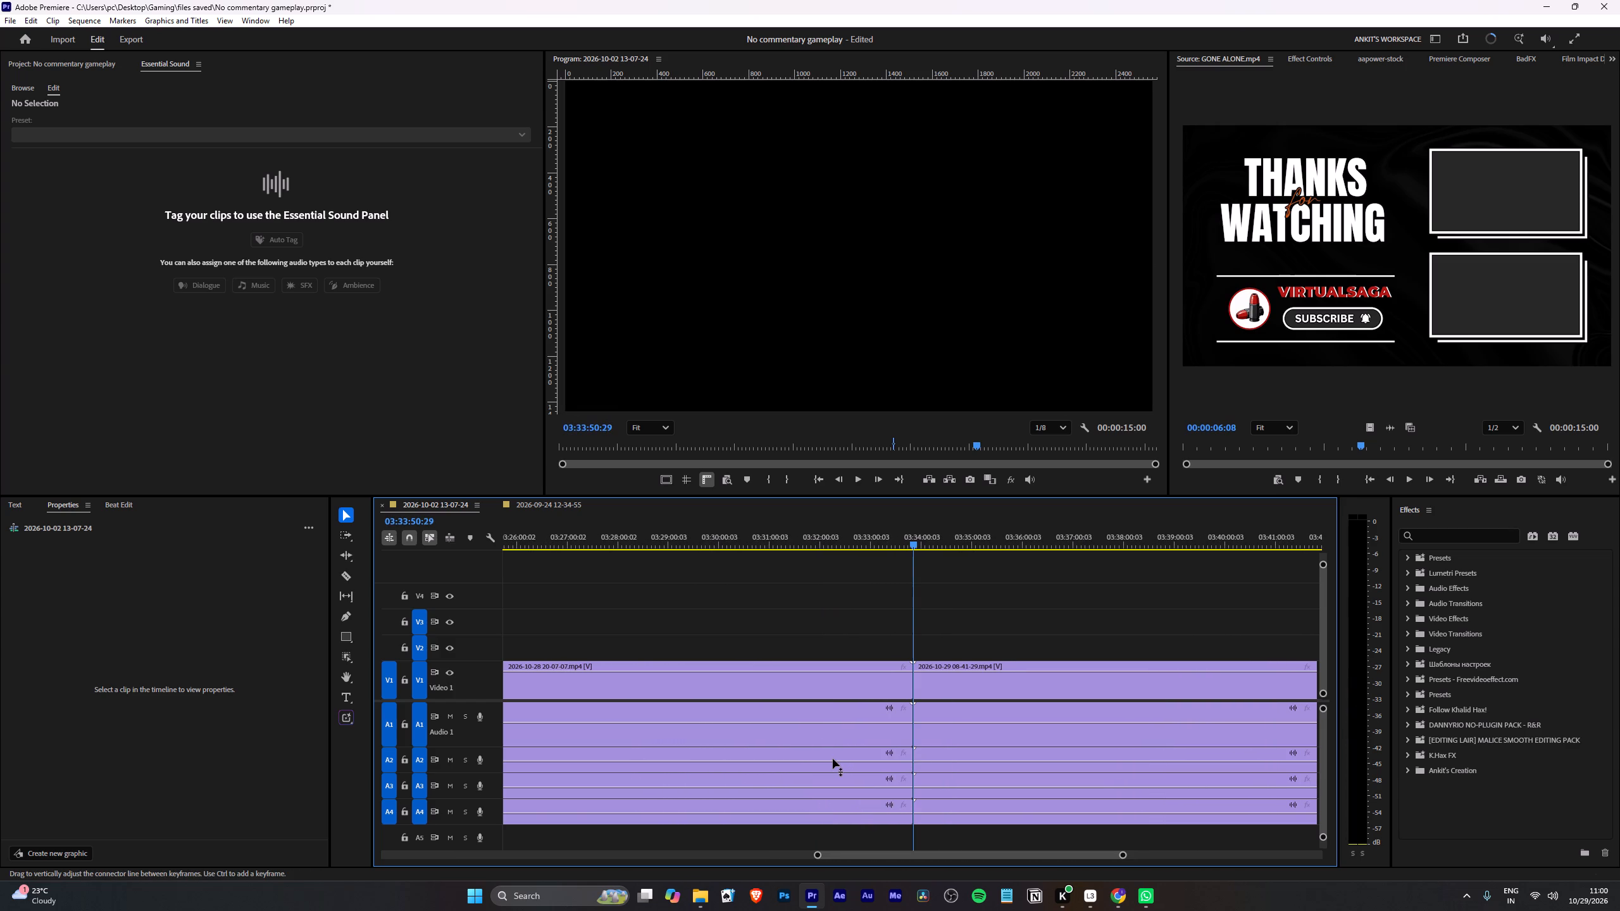
key("Up")
key("Down")
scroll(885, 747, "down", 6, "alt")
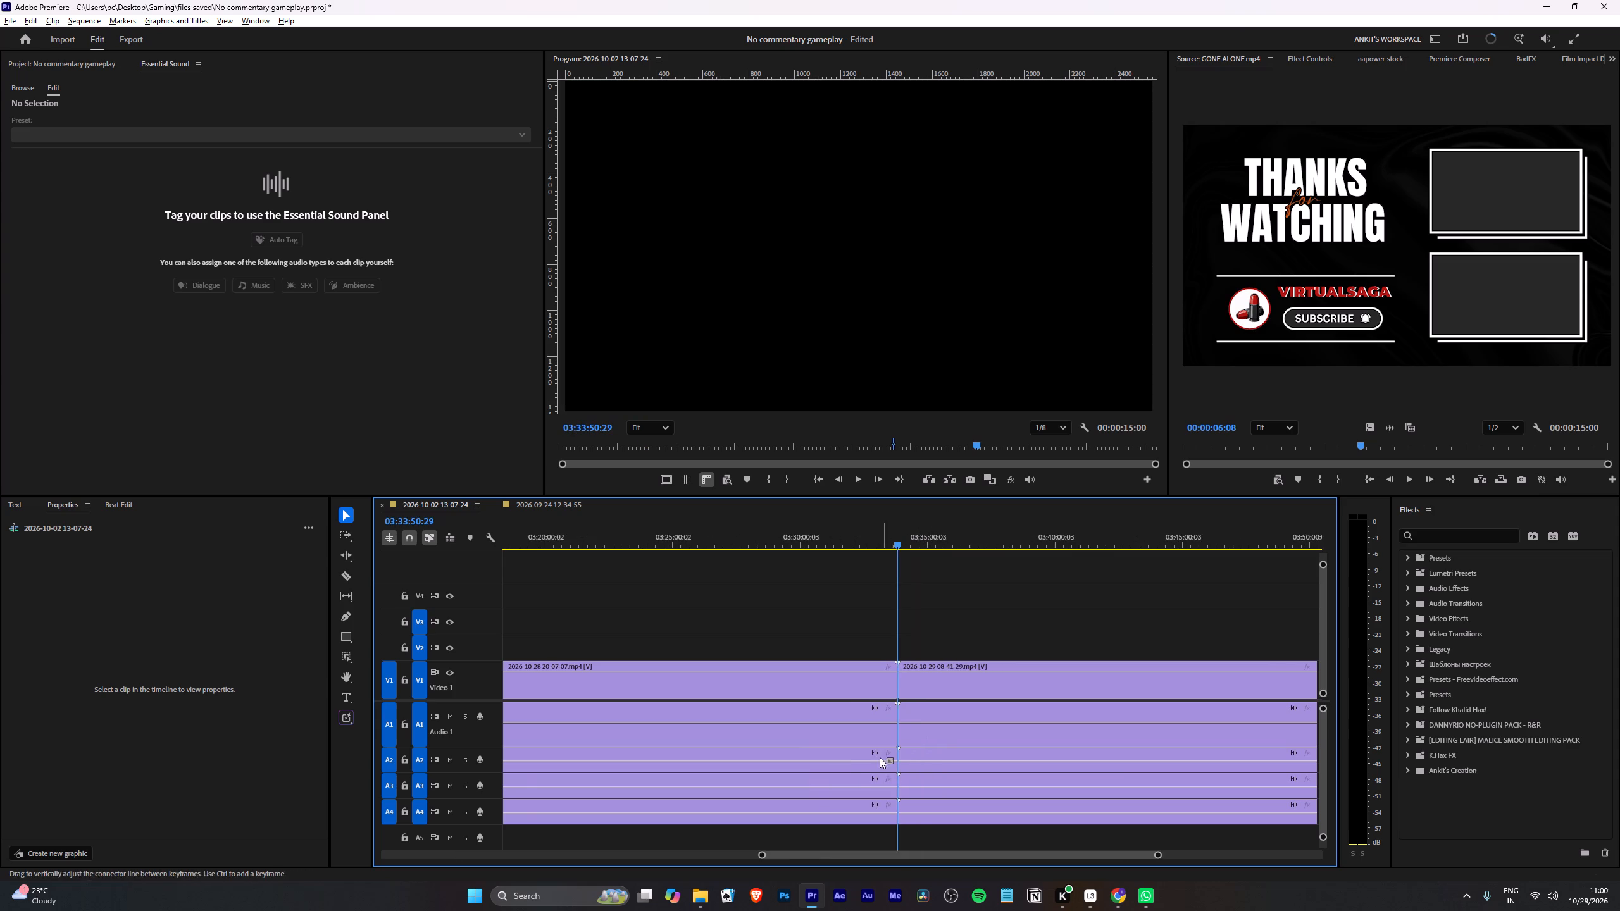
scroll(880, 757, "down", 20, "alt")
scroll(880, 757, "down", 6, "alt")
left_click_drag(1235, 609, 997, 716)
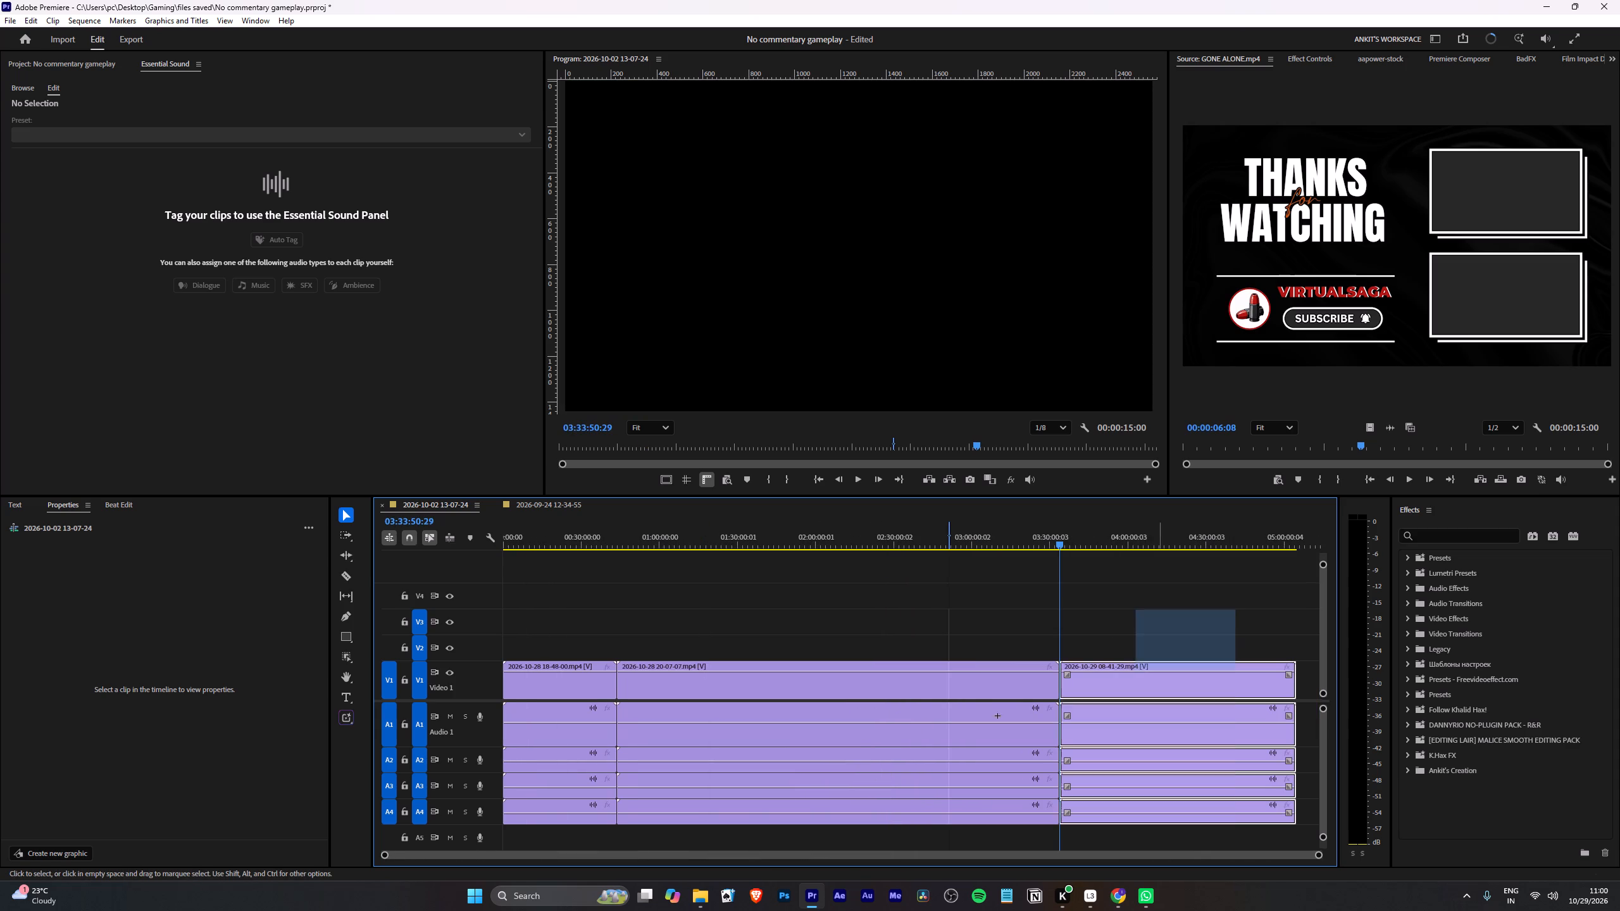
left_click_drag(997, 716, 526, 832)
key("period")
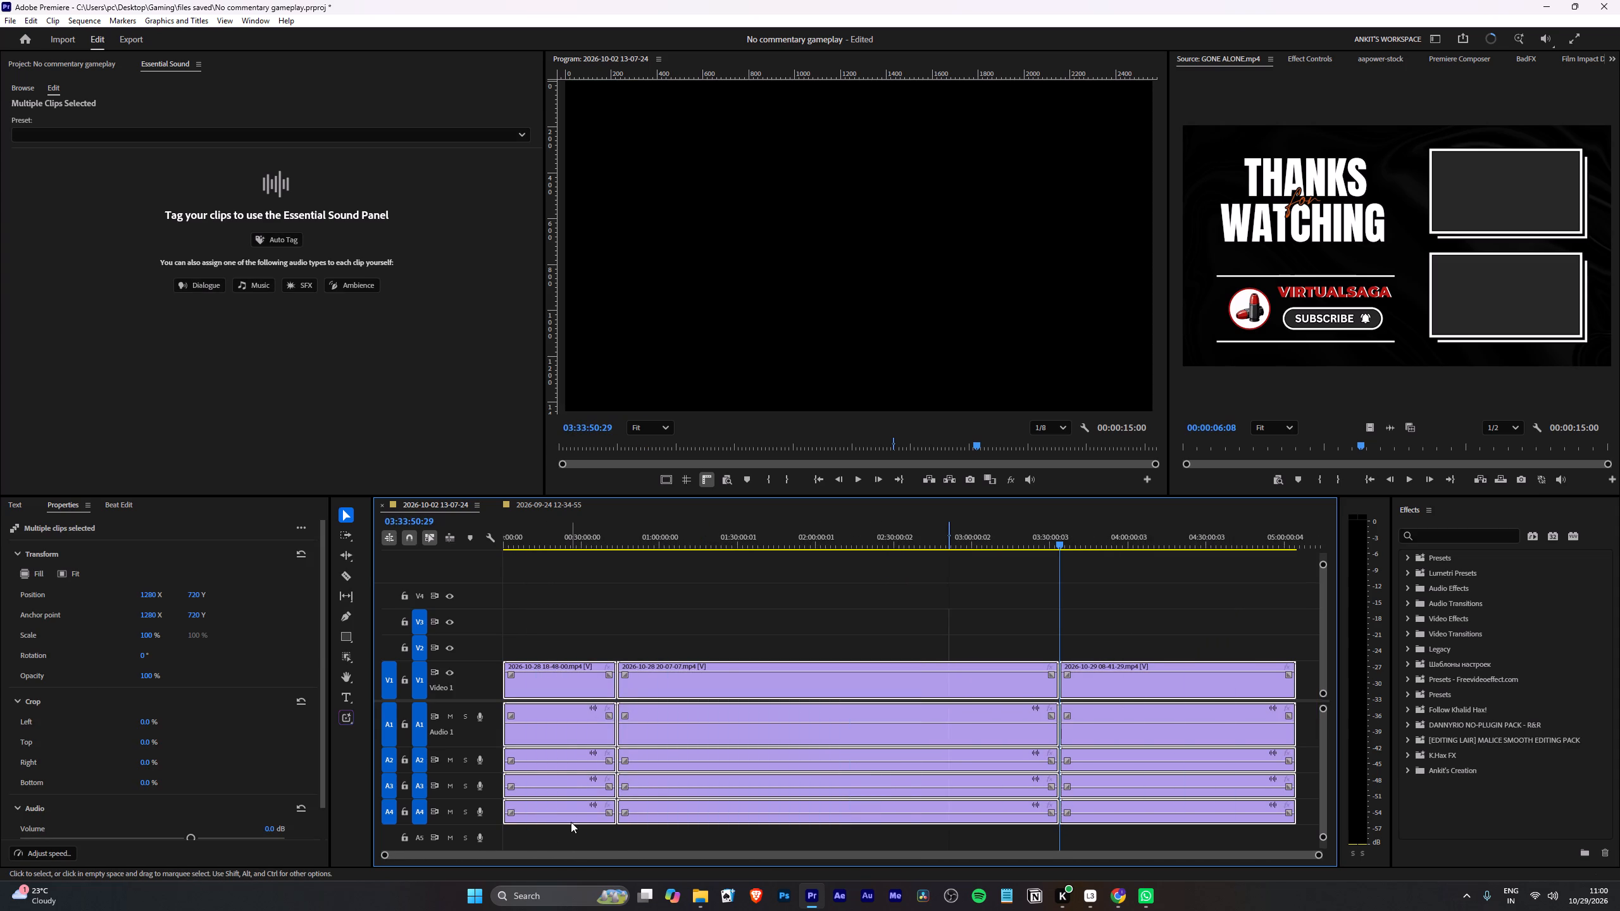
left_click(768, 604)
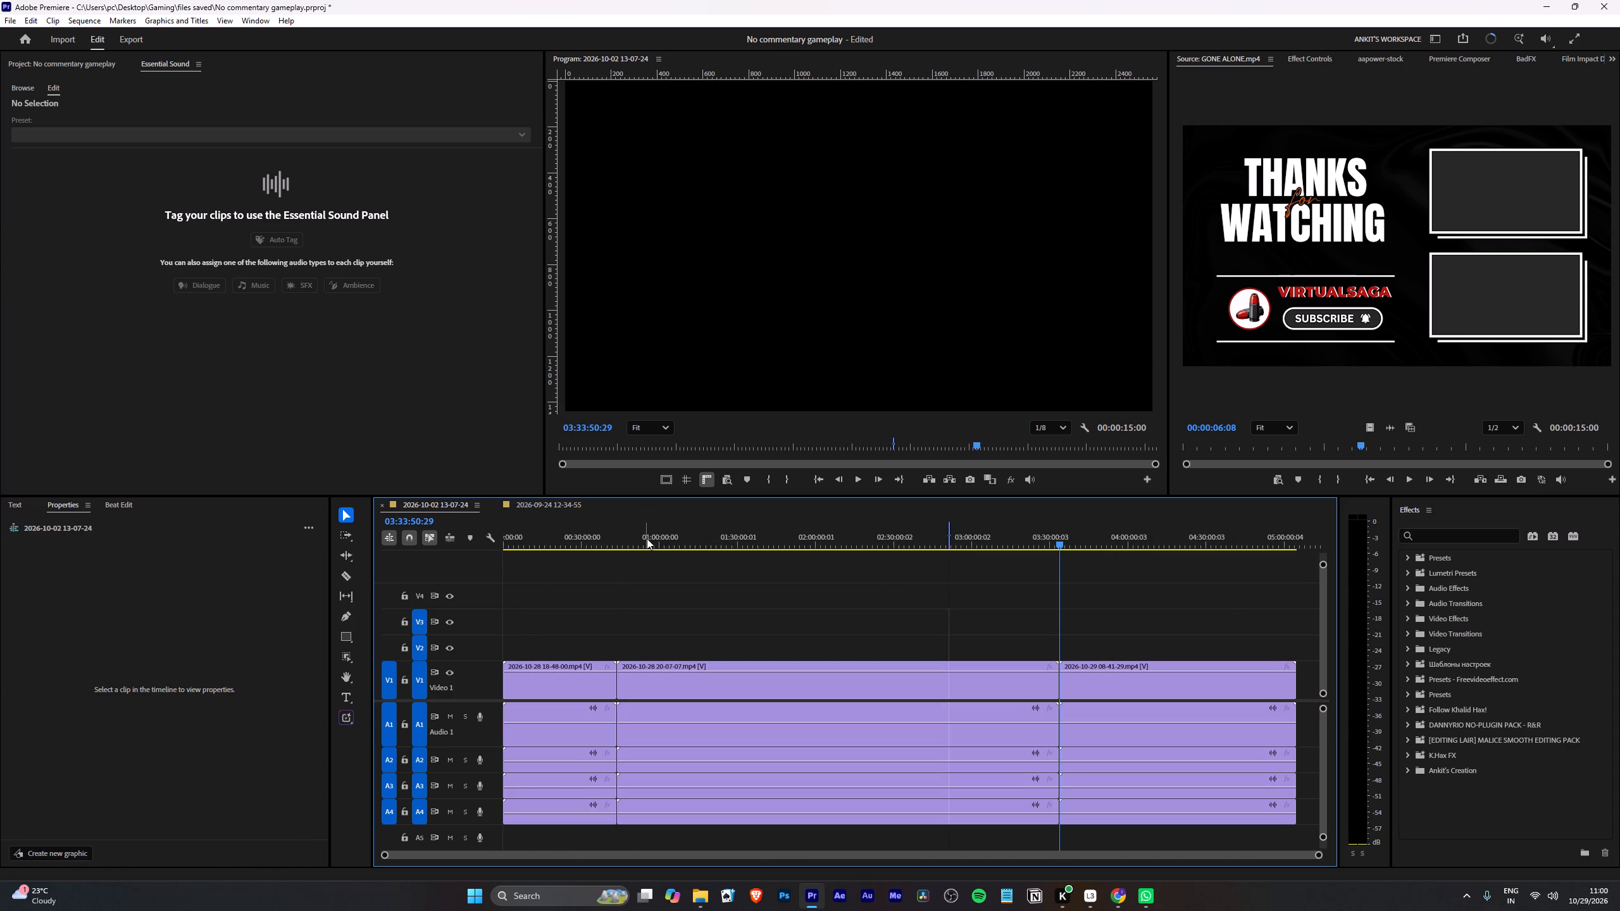
key("Up")
key("Up")
key("Down")
key("Down")
key("Up")
key("Up")
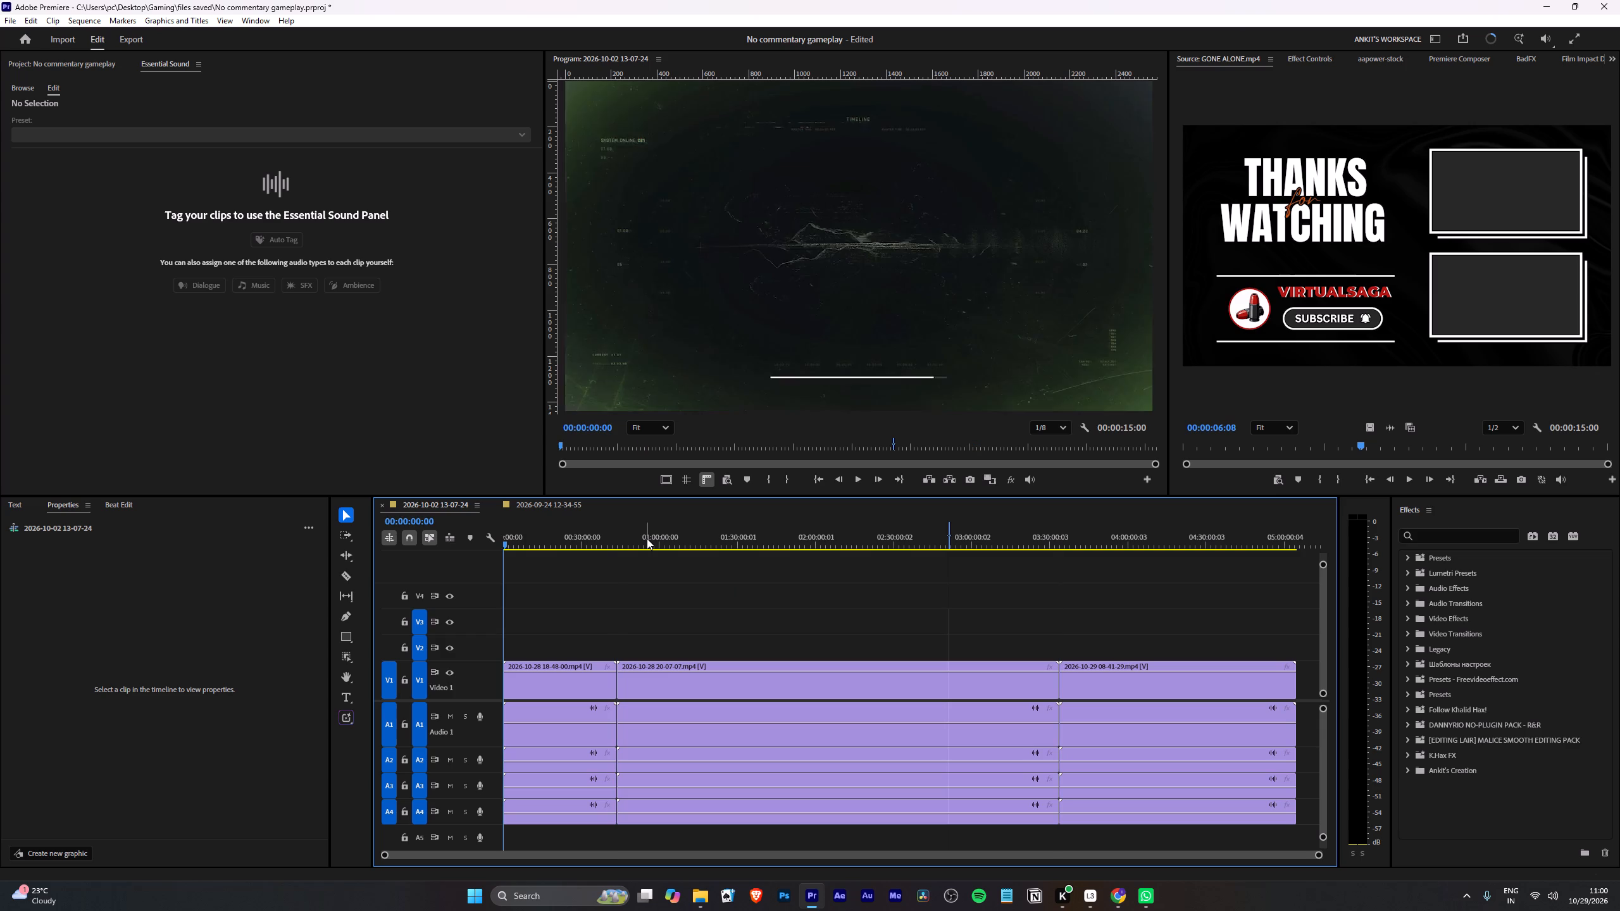
key("Up")
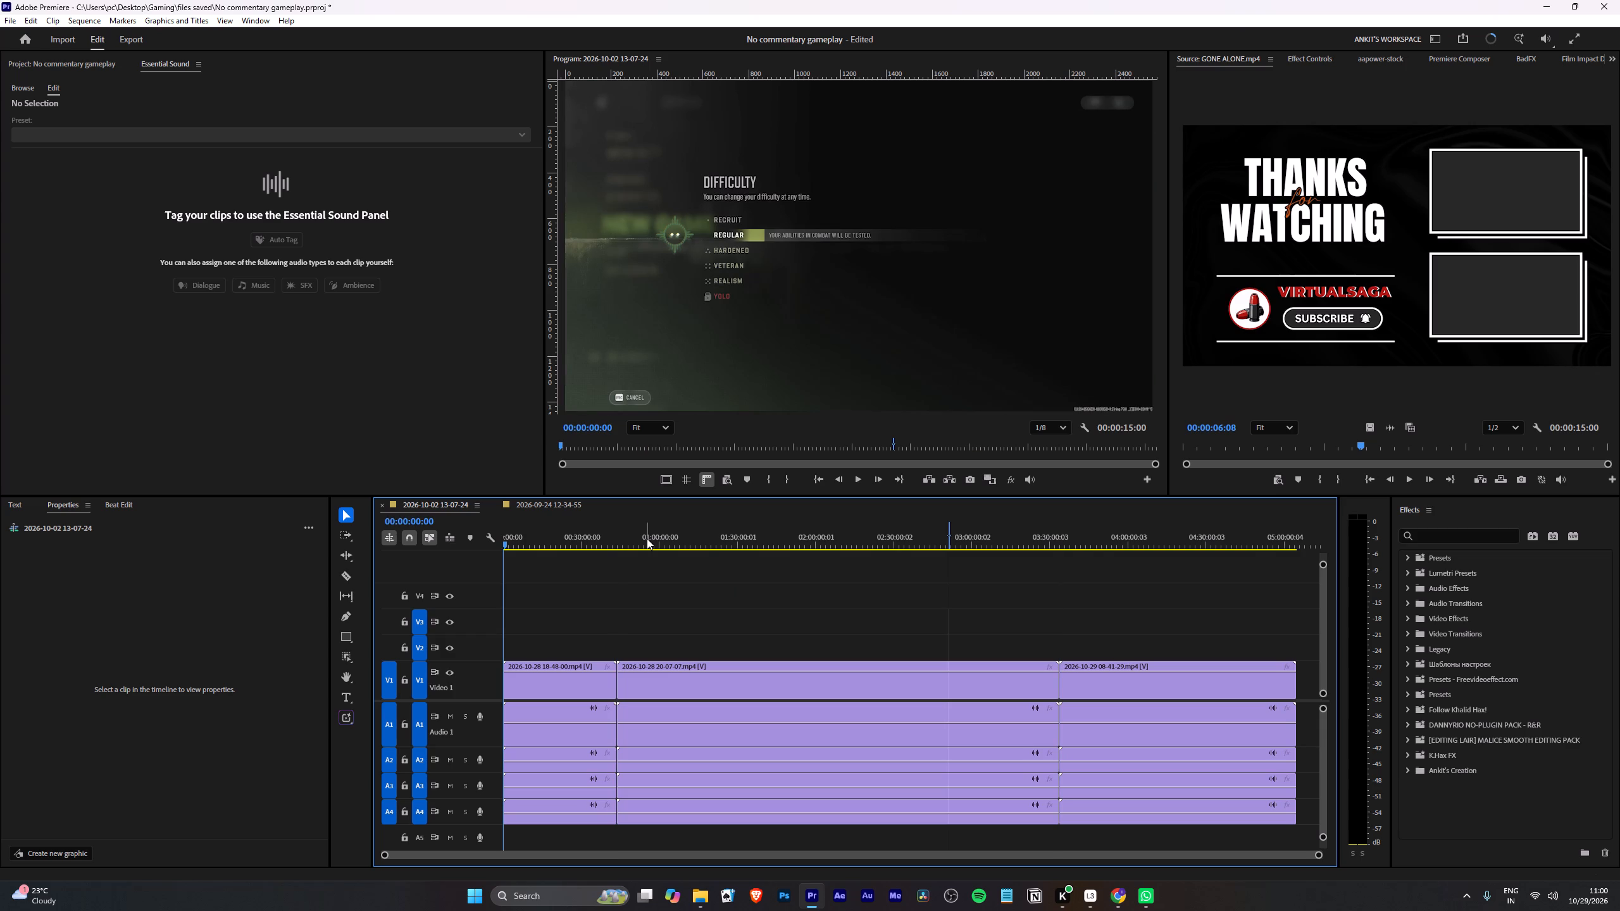
key("l")
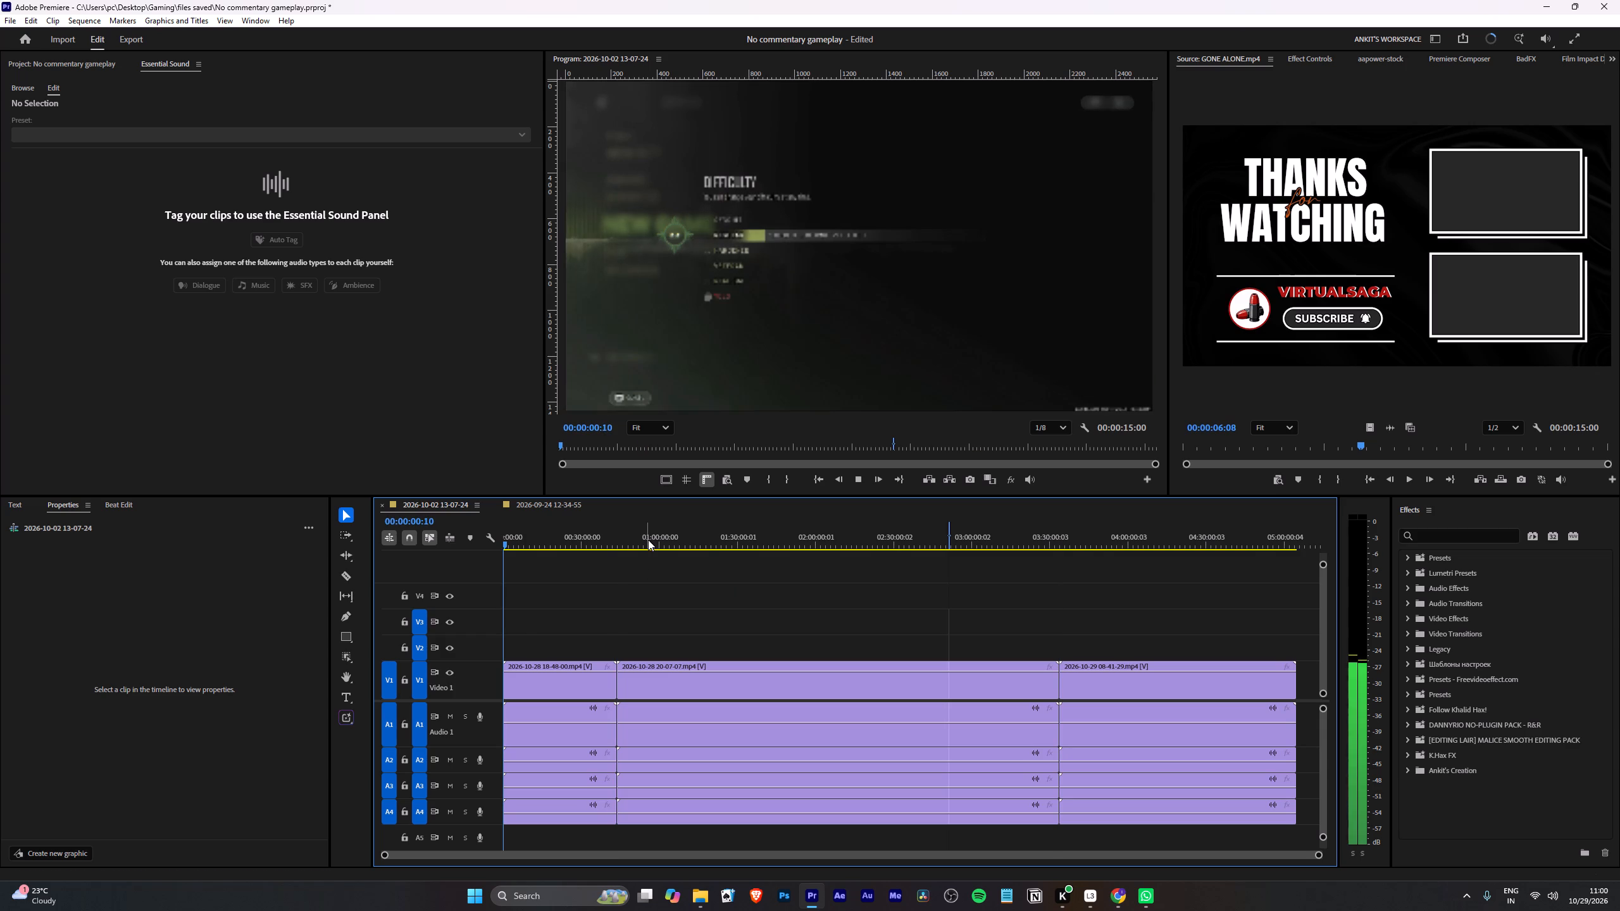
key("l")
scroll(519, 629, "up", 12, "alt")
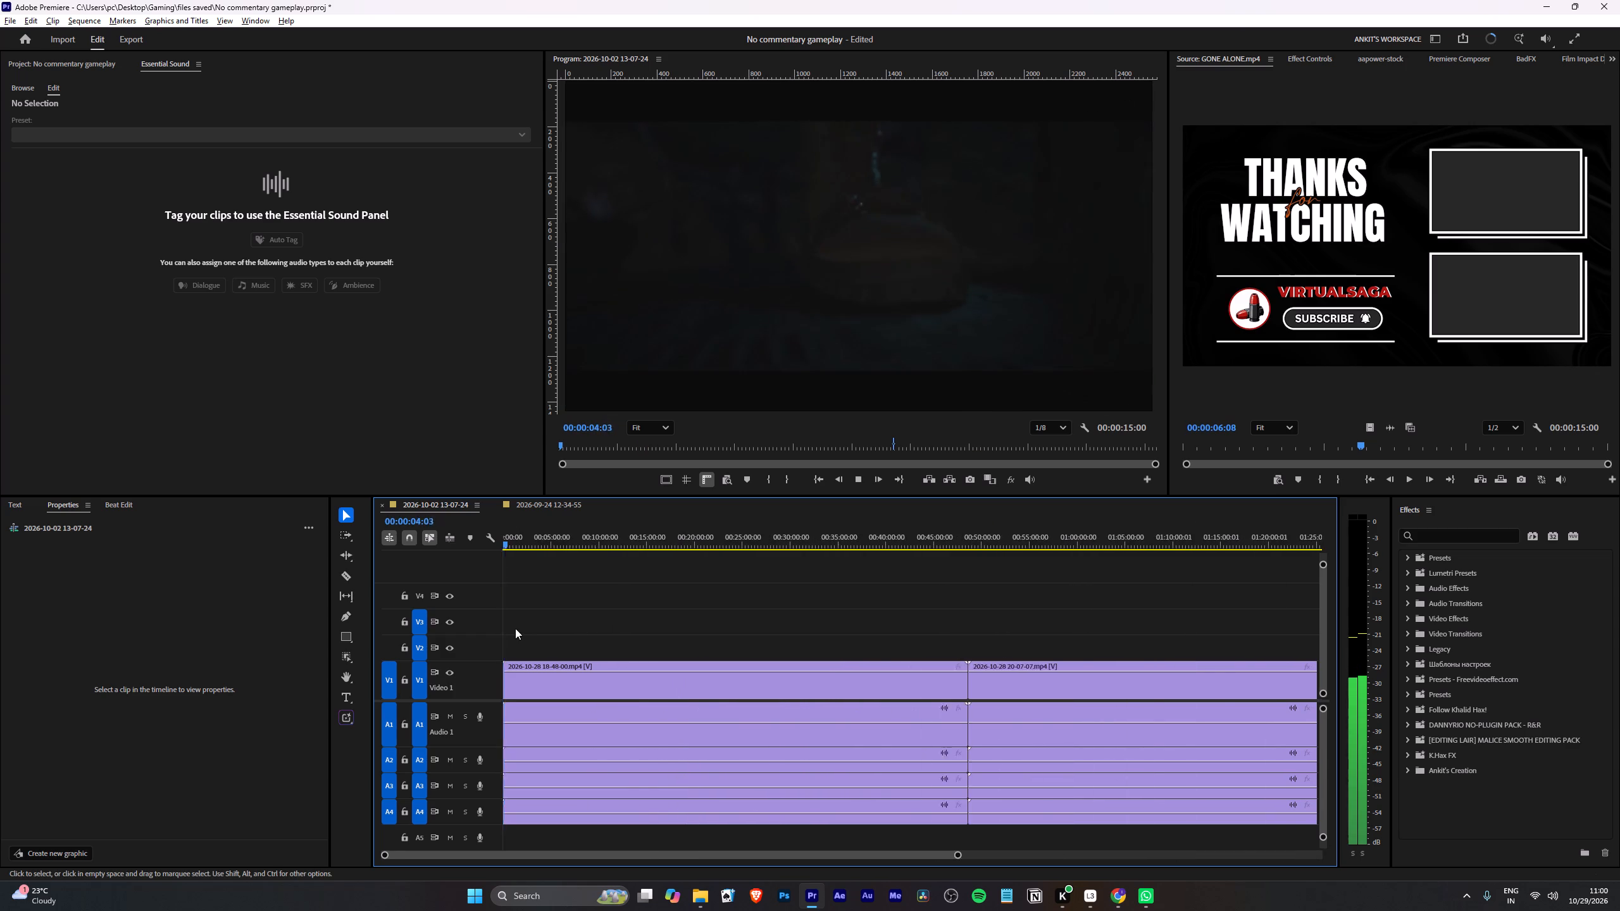
scroll(515, 628, "up", 8, "alt")
key("space")
Turn off linked selection and delete the A2, A3 and A4 audio clips under all three recordings, keeping the A1 audio.
scroll(514, 629, "up", 15, "alt")
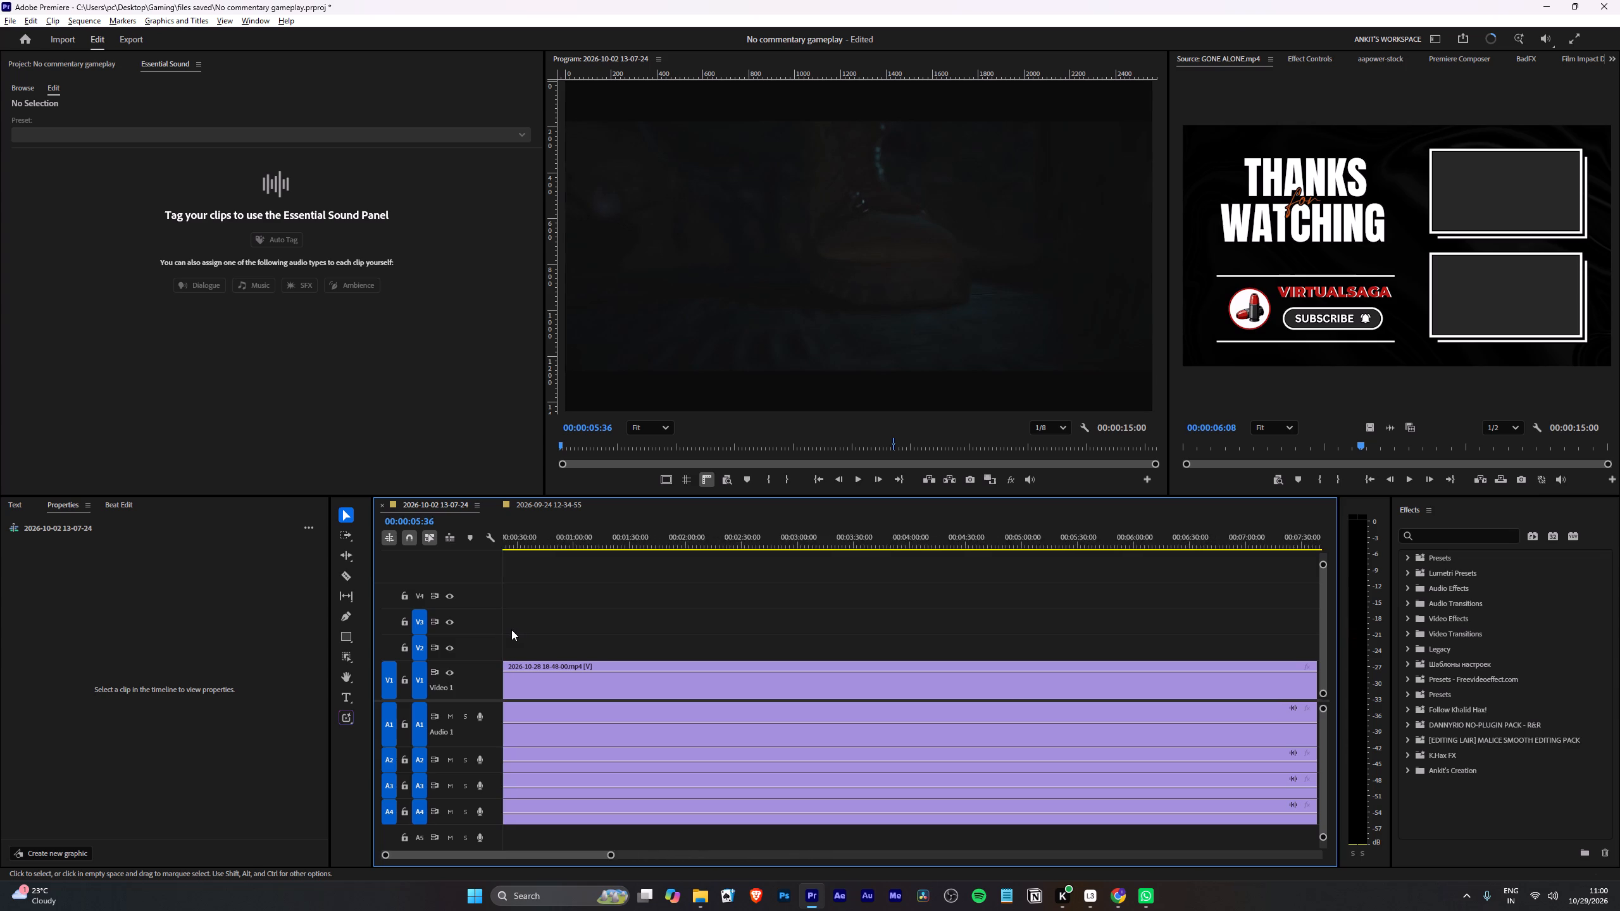
scroll(511, 629, "up", 20, "alt")
scroll(511, 629, "up", 9, "alt")
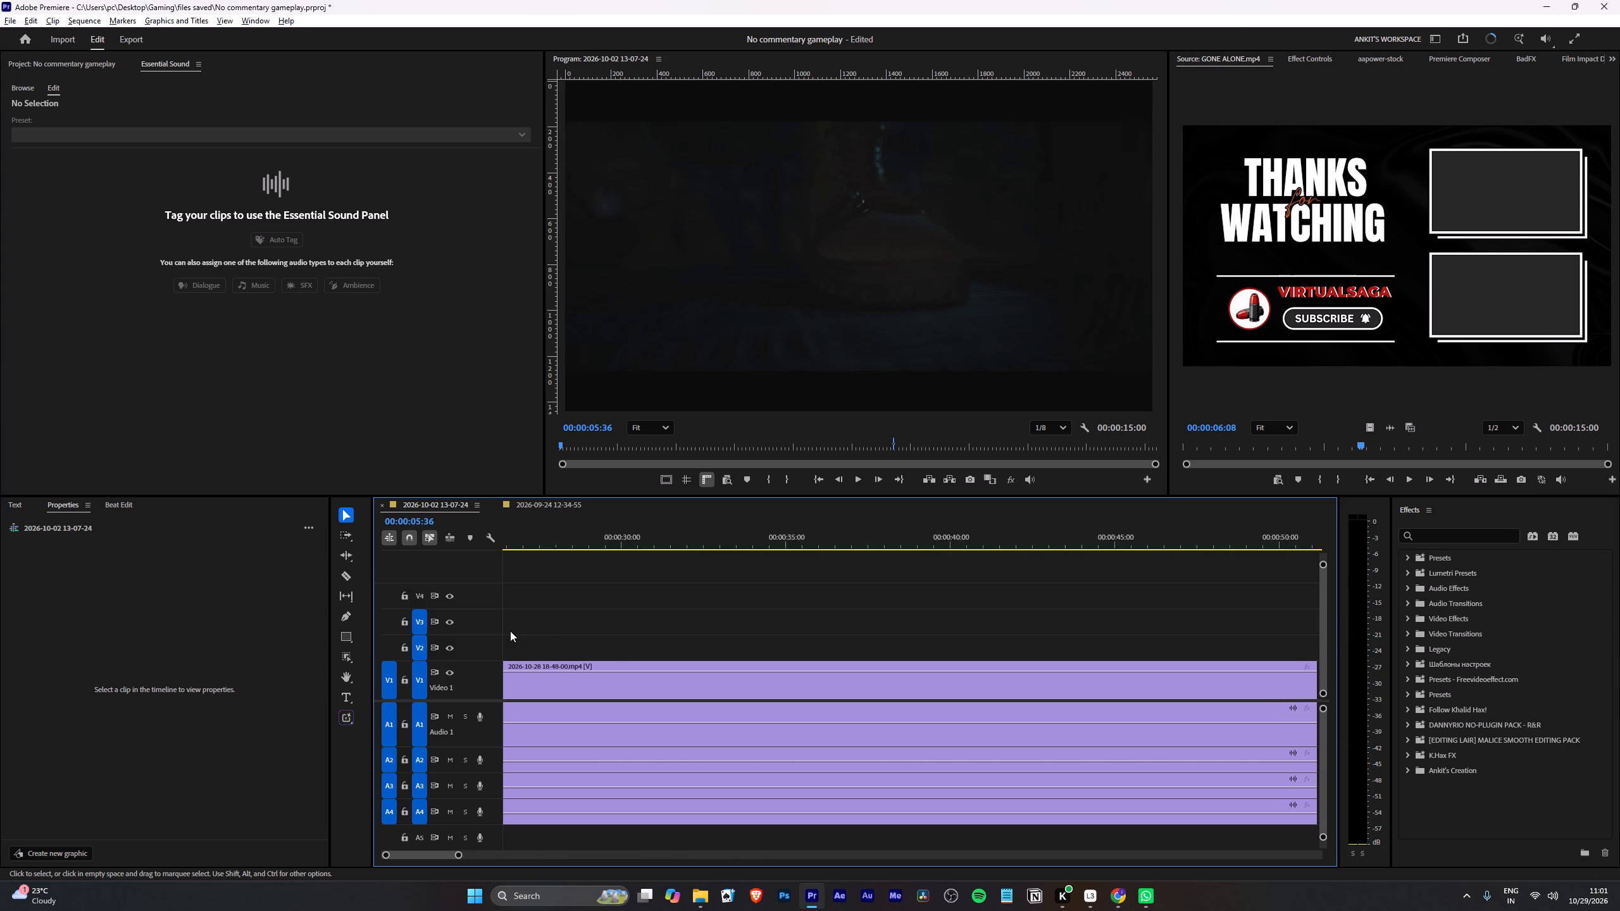
scroll(510, 631, "up", 4, "alt")
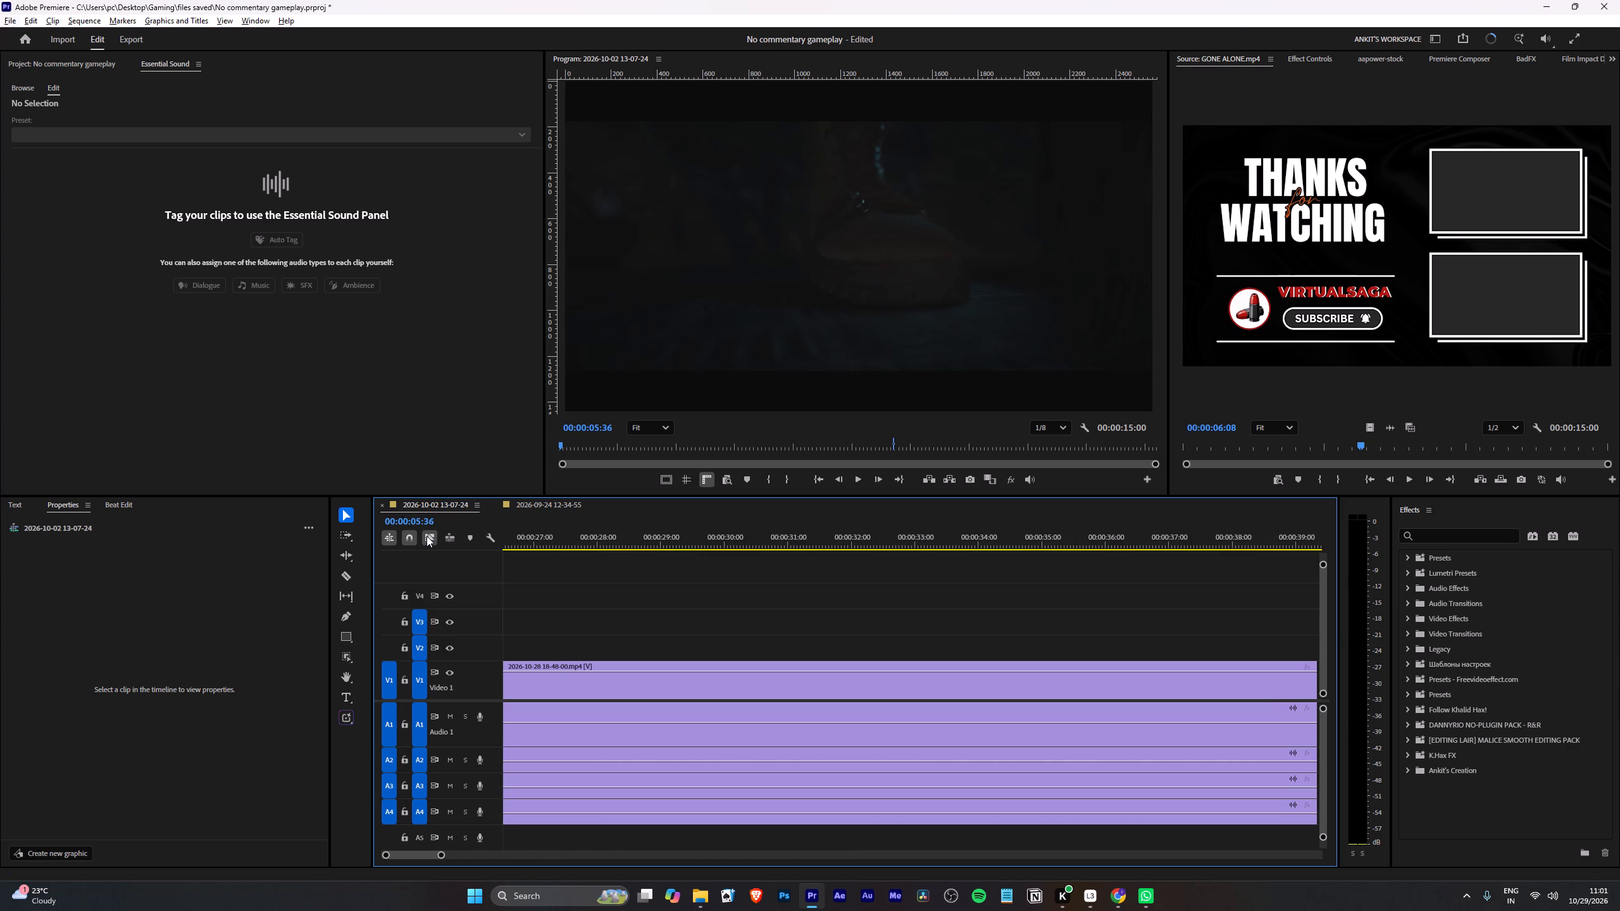
left_click(427, 536)
scroll(645, 729, "down", 20, "alt")
scroll(645, 729, "down", 13, "alt")
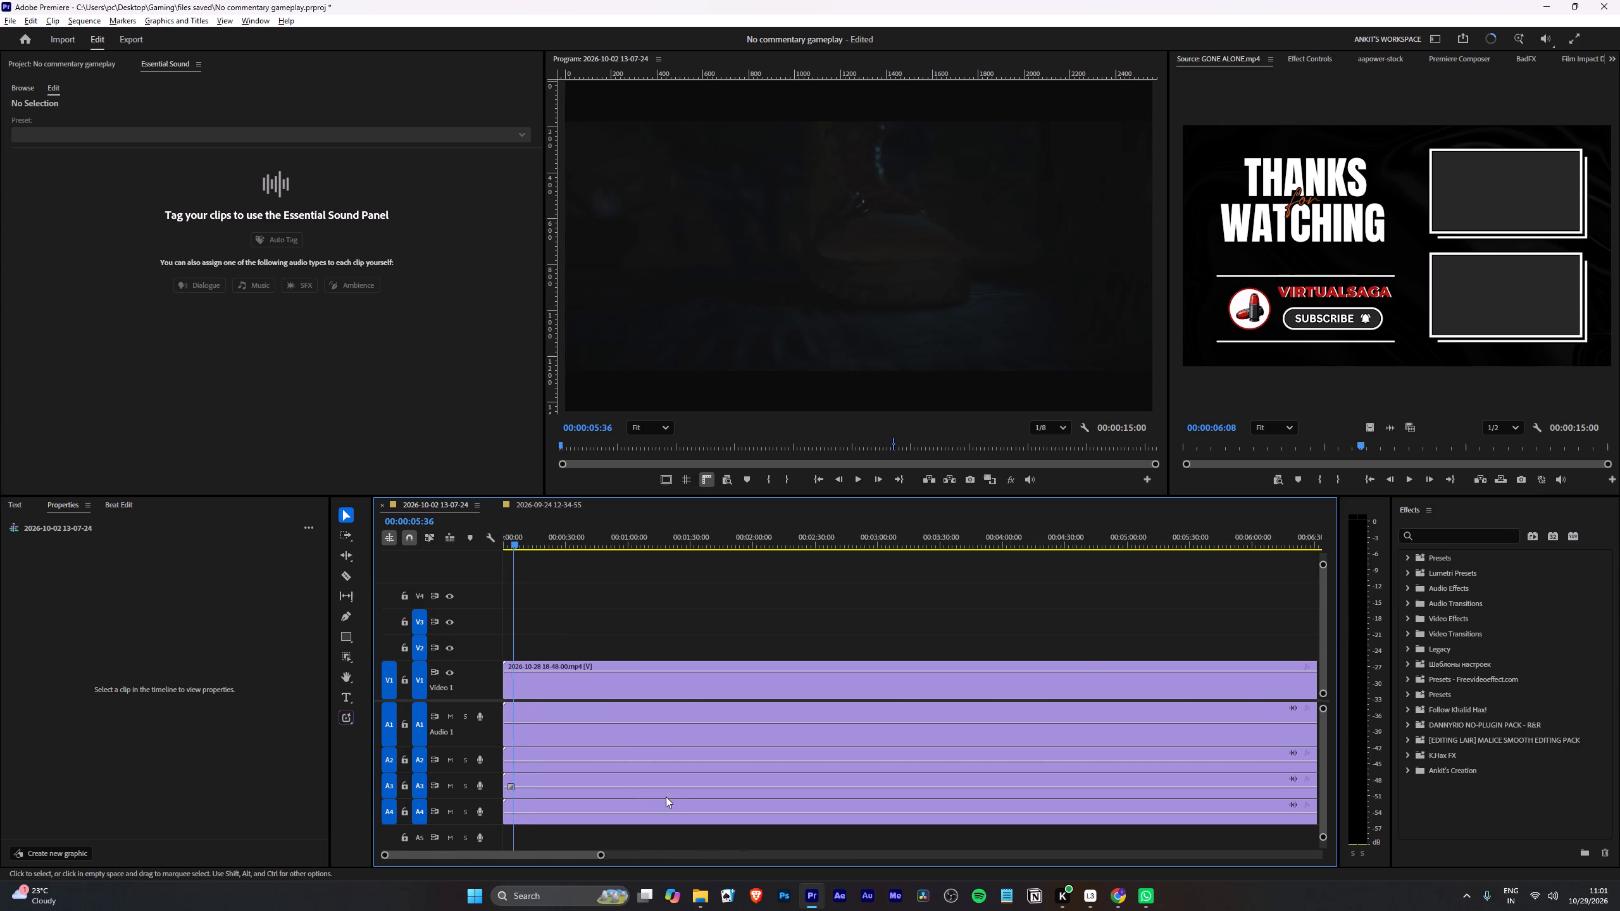
scroll(666, 796, "down", 20, "alt")
scroll(666, 796, "down", 18, "alt")
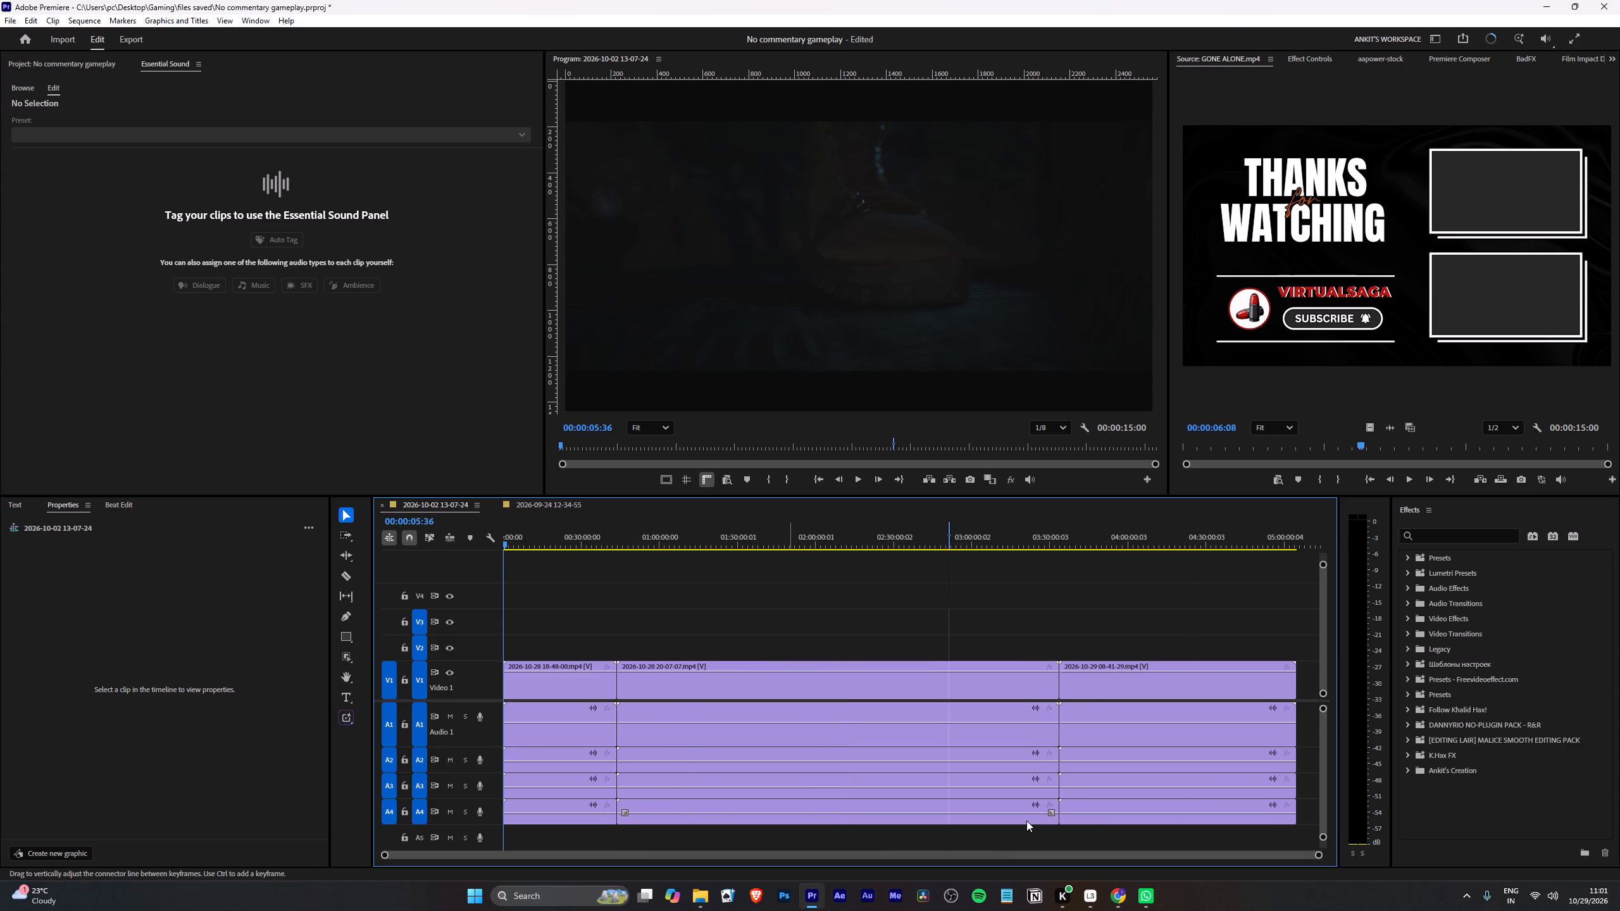
left_click_drag(1315, 764, 1149, 798)
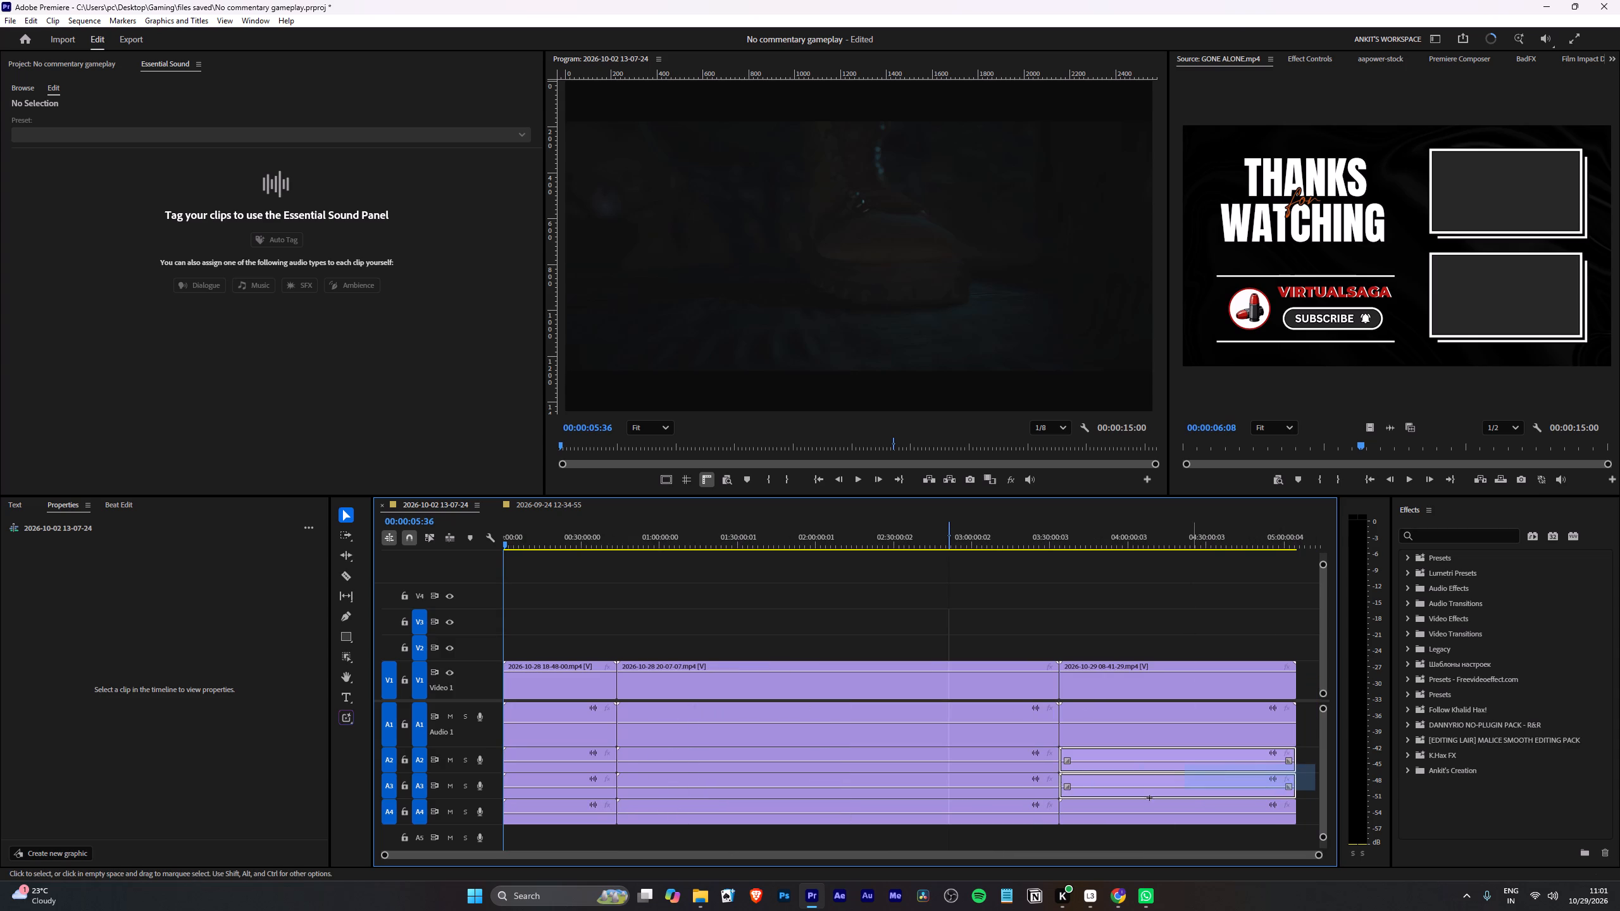
left_click_drag(1149, 798, 504, 840)
key("BackSpace")
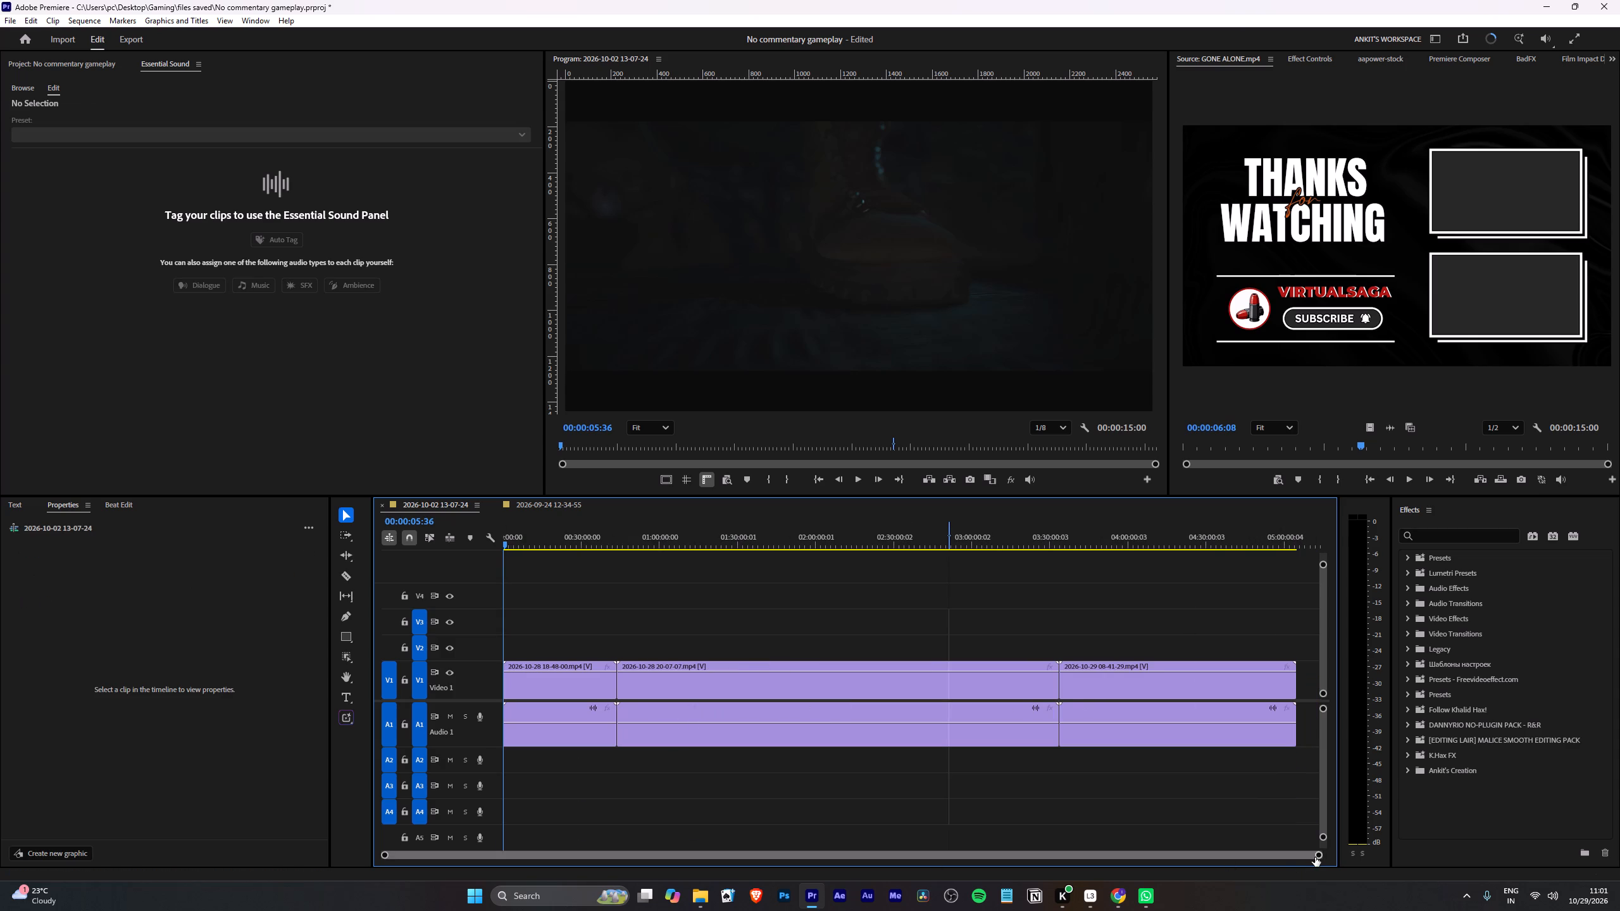
left_click_drag(1315, 857, 392, 910)
left_click_drag(528, 532, 409, 561)
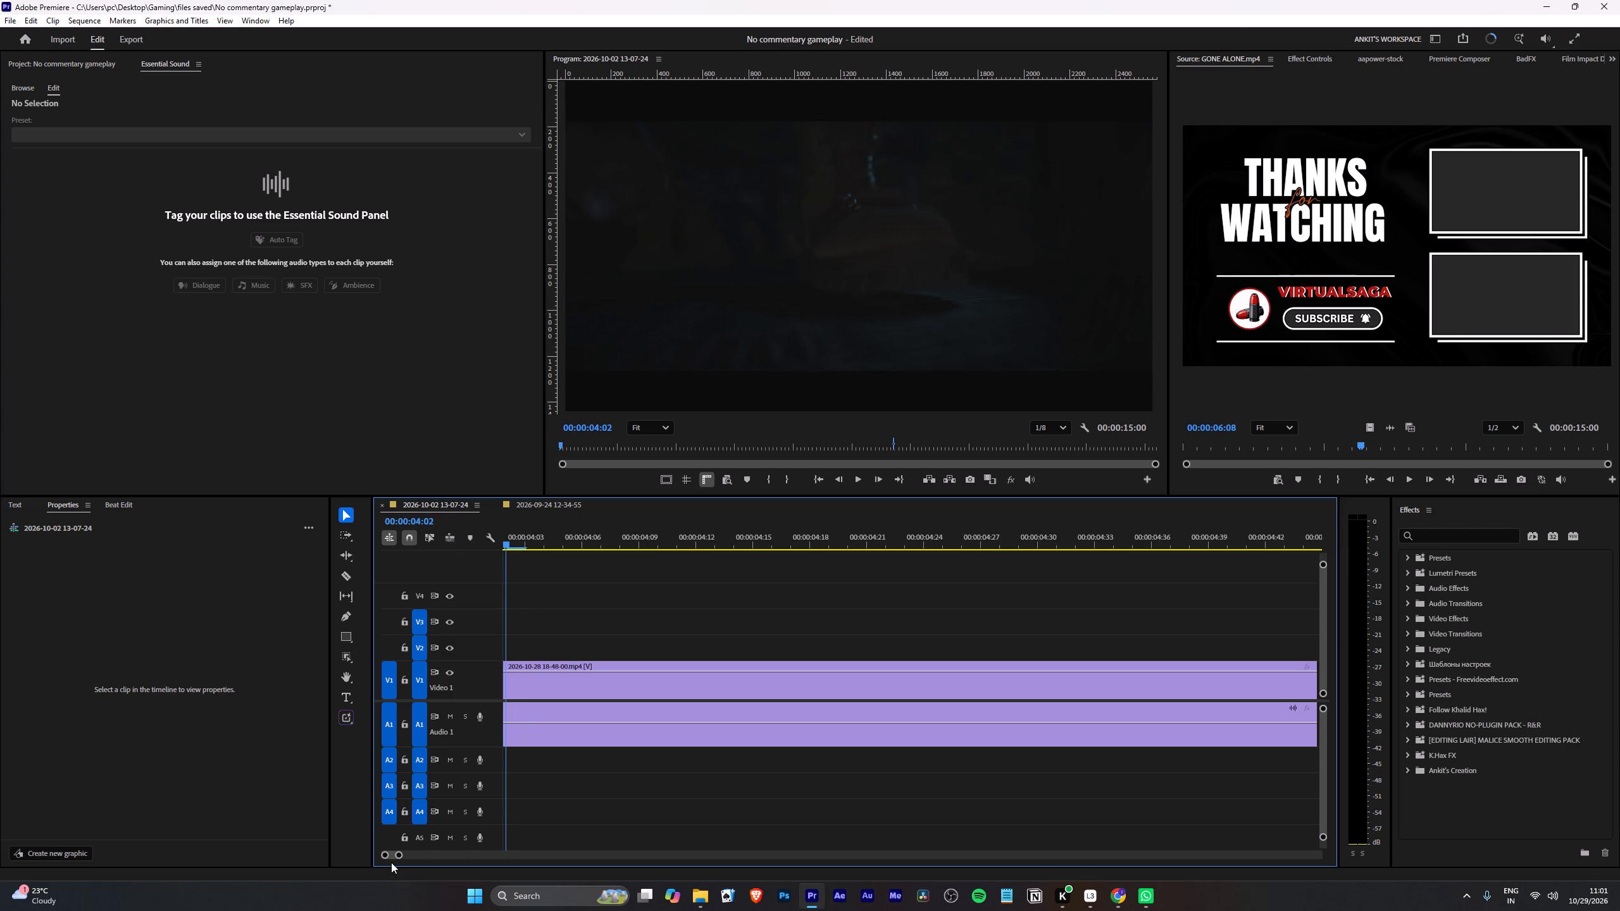
left_click_drag(391, 855, 376, 860)
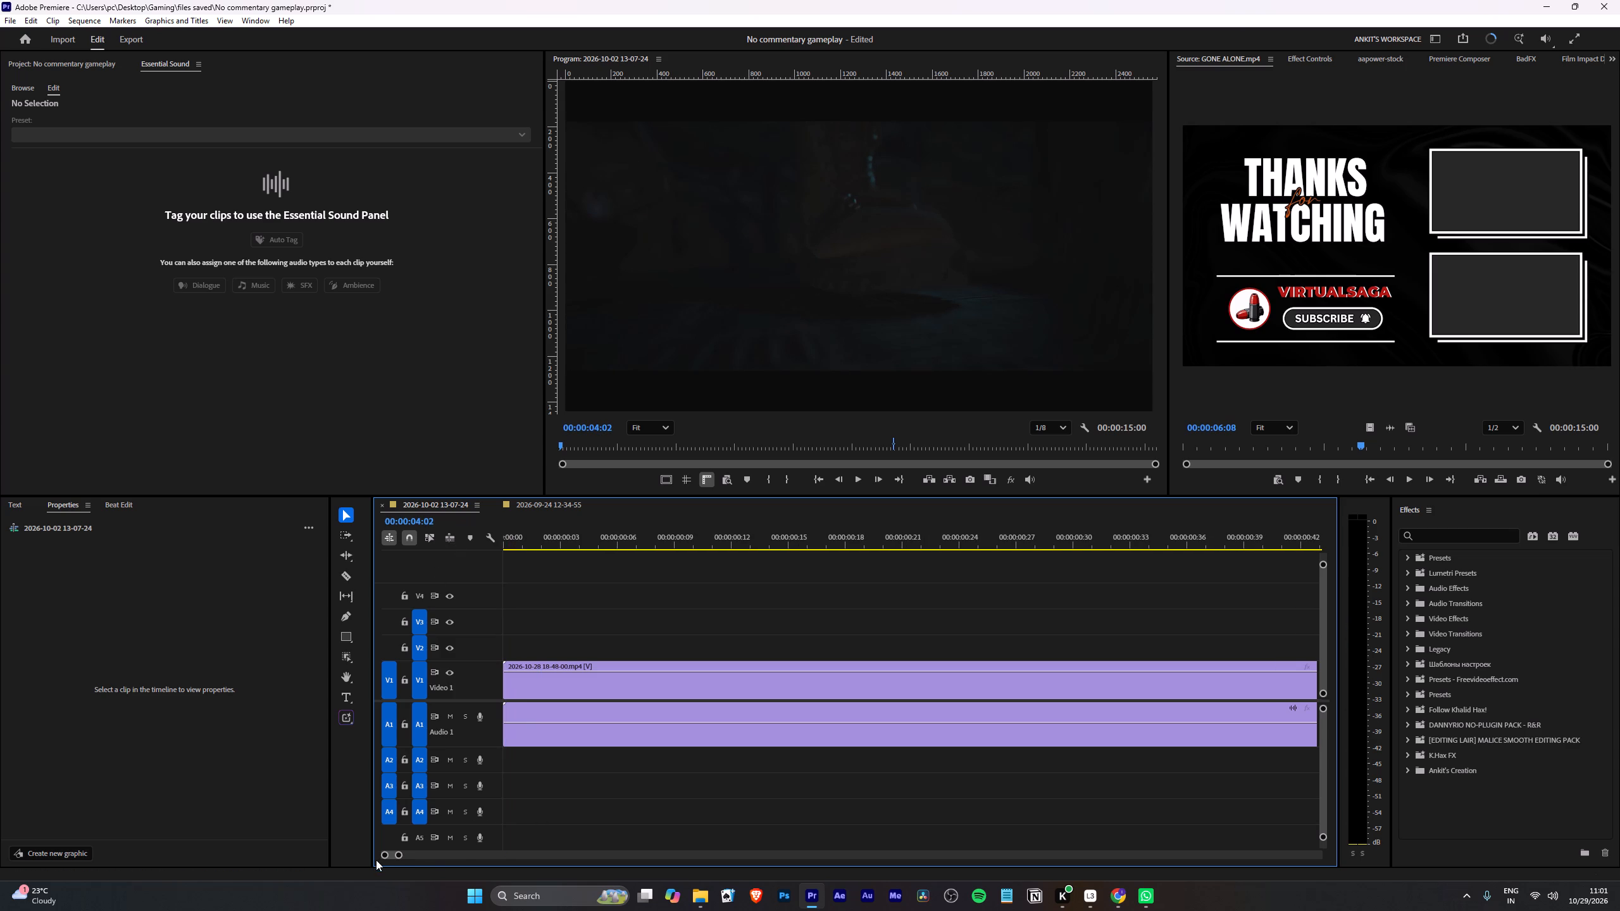
left_click_drag(376, 860, 373, 861)
left_click_drag(533, 532, 459, 550)
key("space")
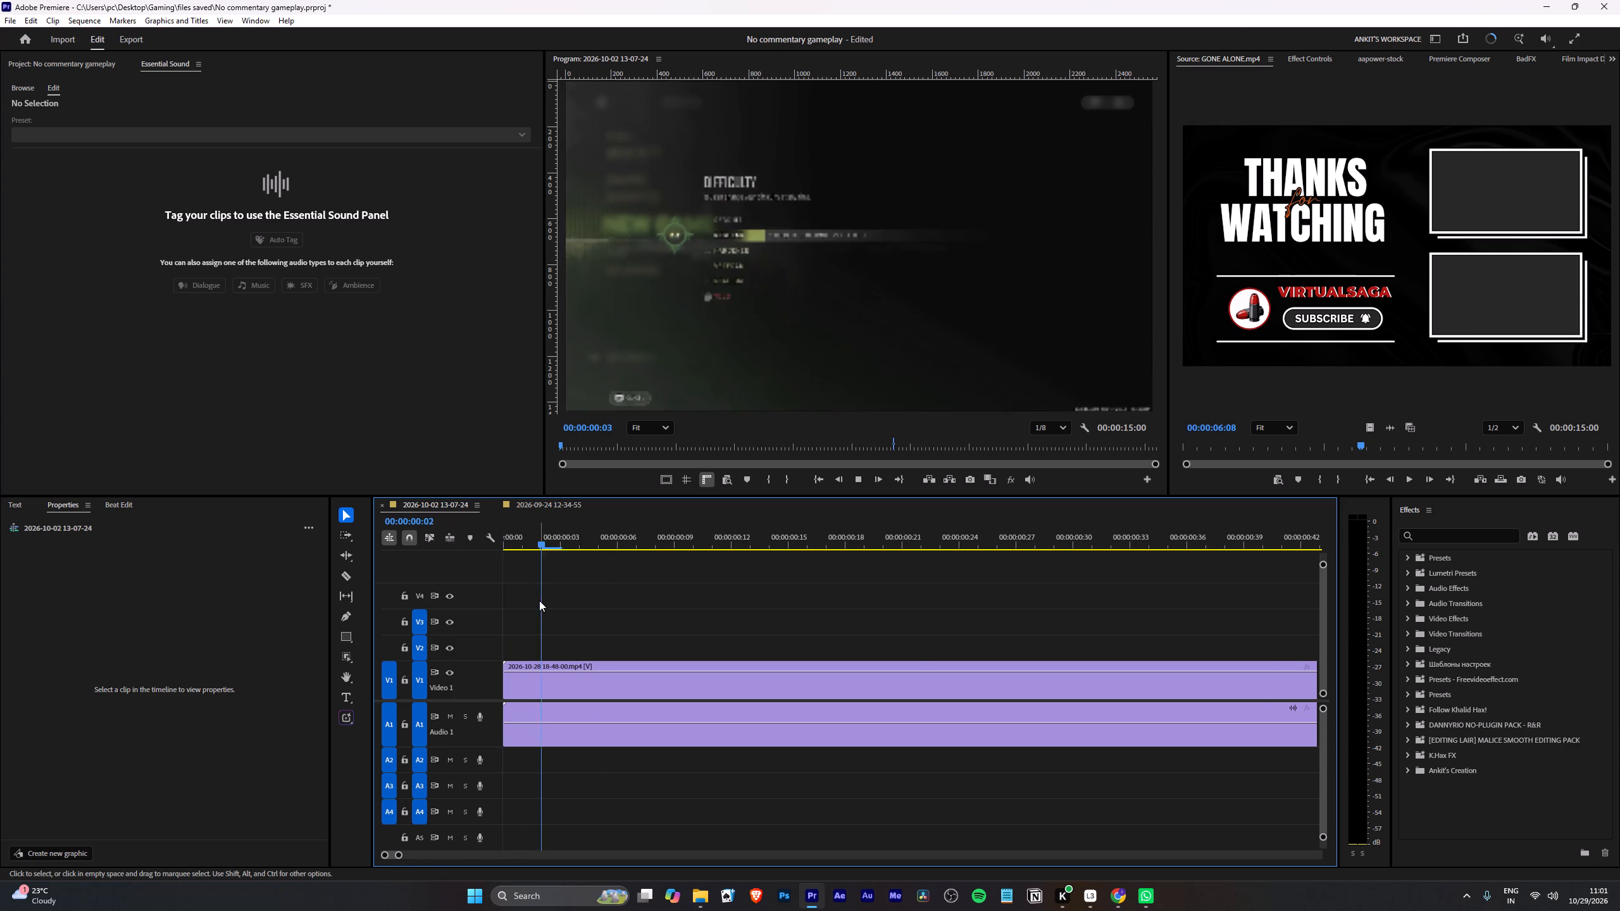
scroll(572, 617, "down", 5, "alt")
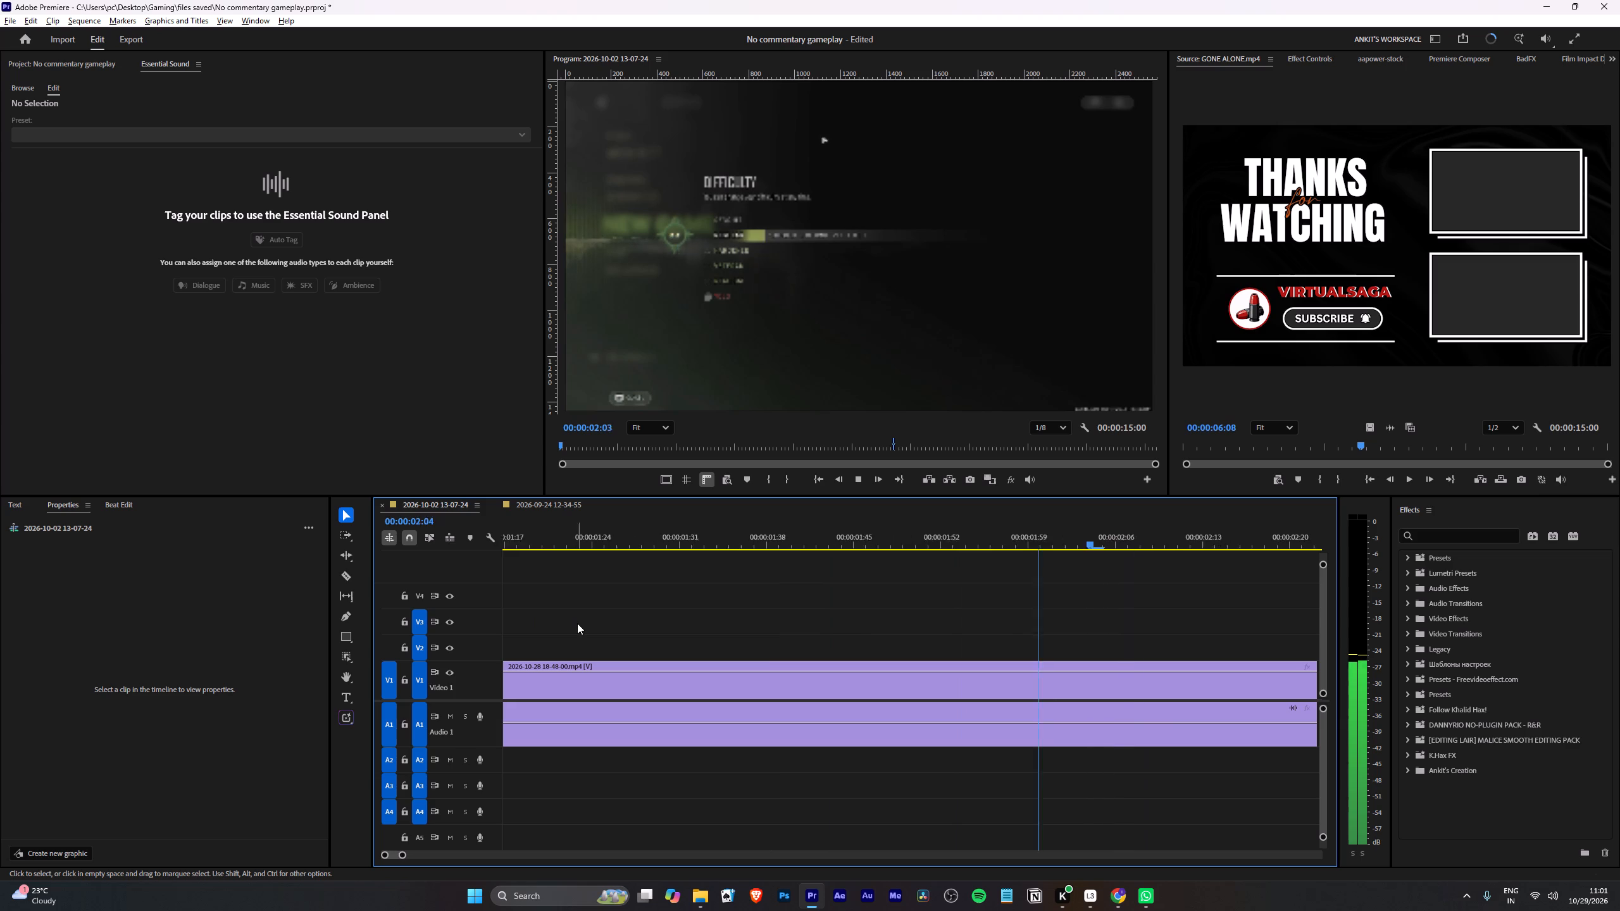
scroll(580, 641, "down", 20, "alt")
scroll(580, 641, "down", 4, "alt")
key("space")
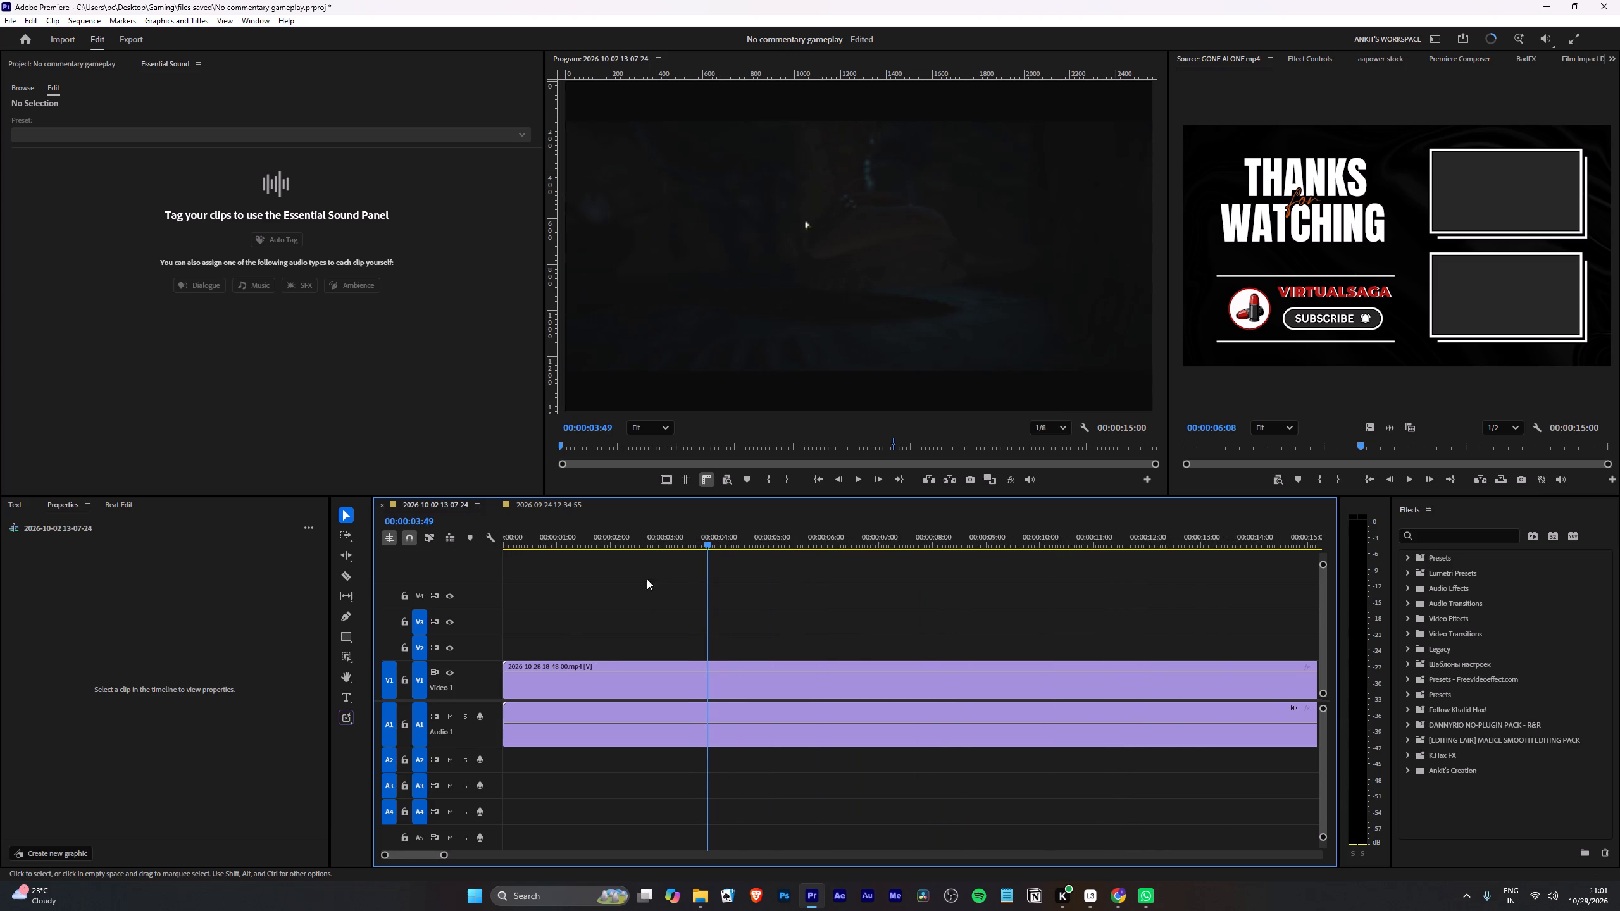
key("Left")
key("Left")
key("Left")
key("Left")
key("Left")
key("Left")
key("Left")
key("Left")
key("Left")
key("Left")
key("Left")
key("Left")
key("Left")
key("Left")
key("Left")
key("Left")
key("Left")
key("Left")
key("Left")
key("Left")
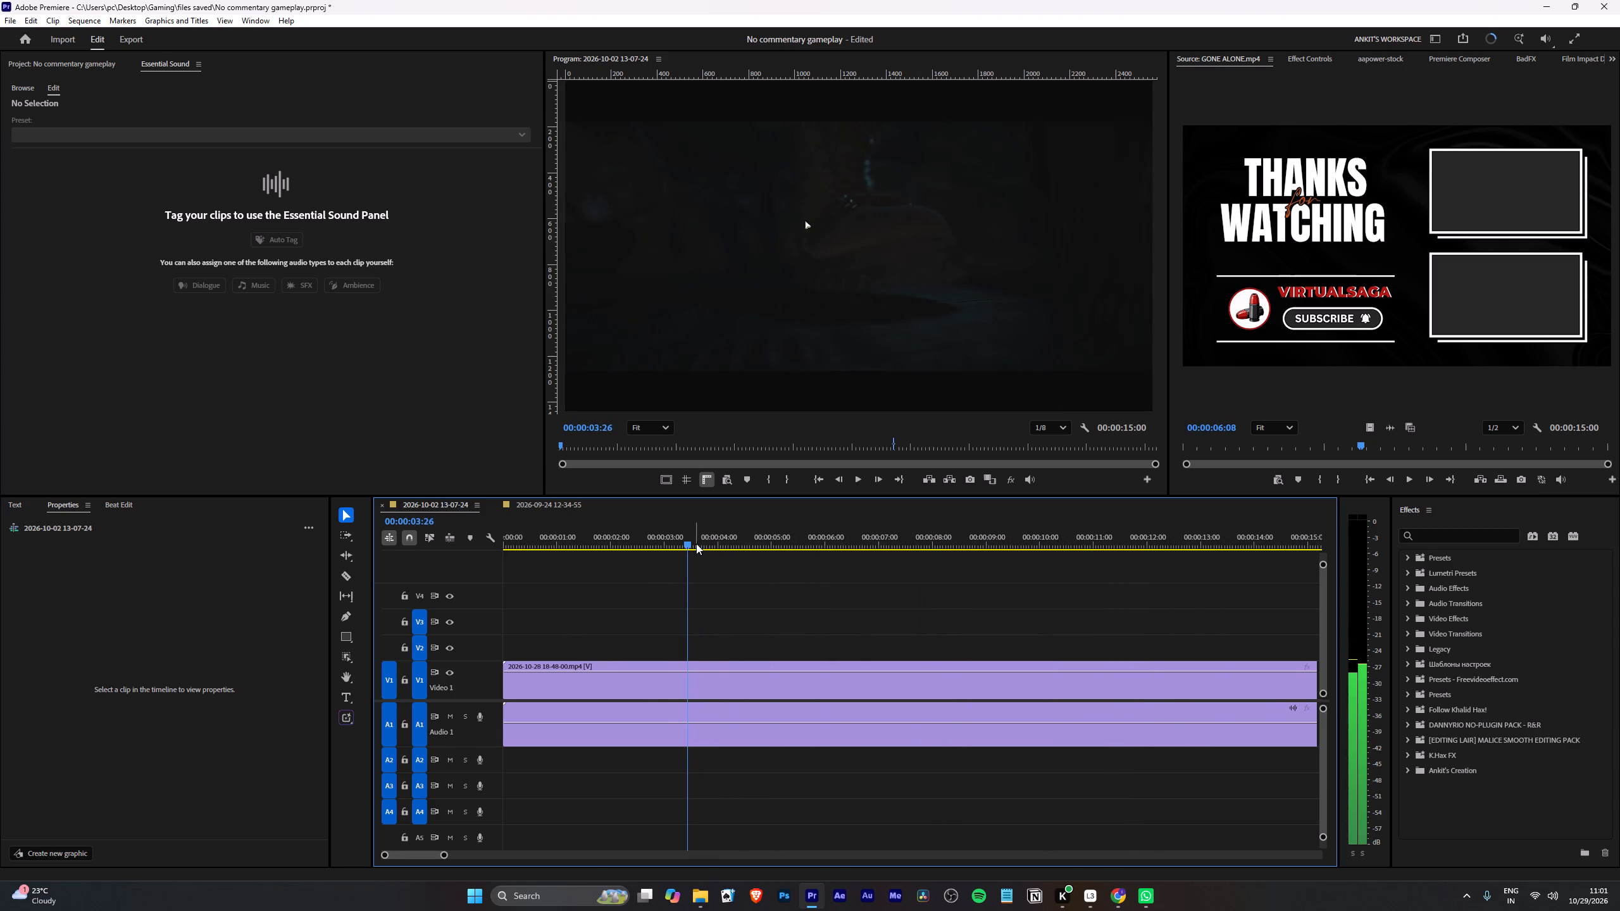
key("Right")
key("Right")
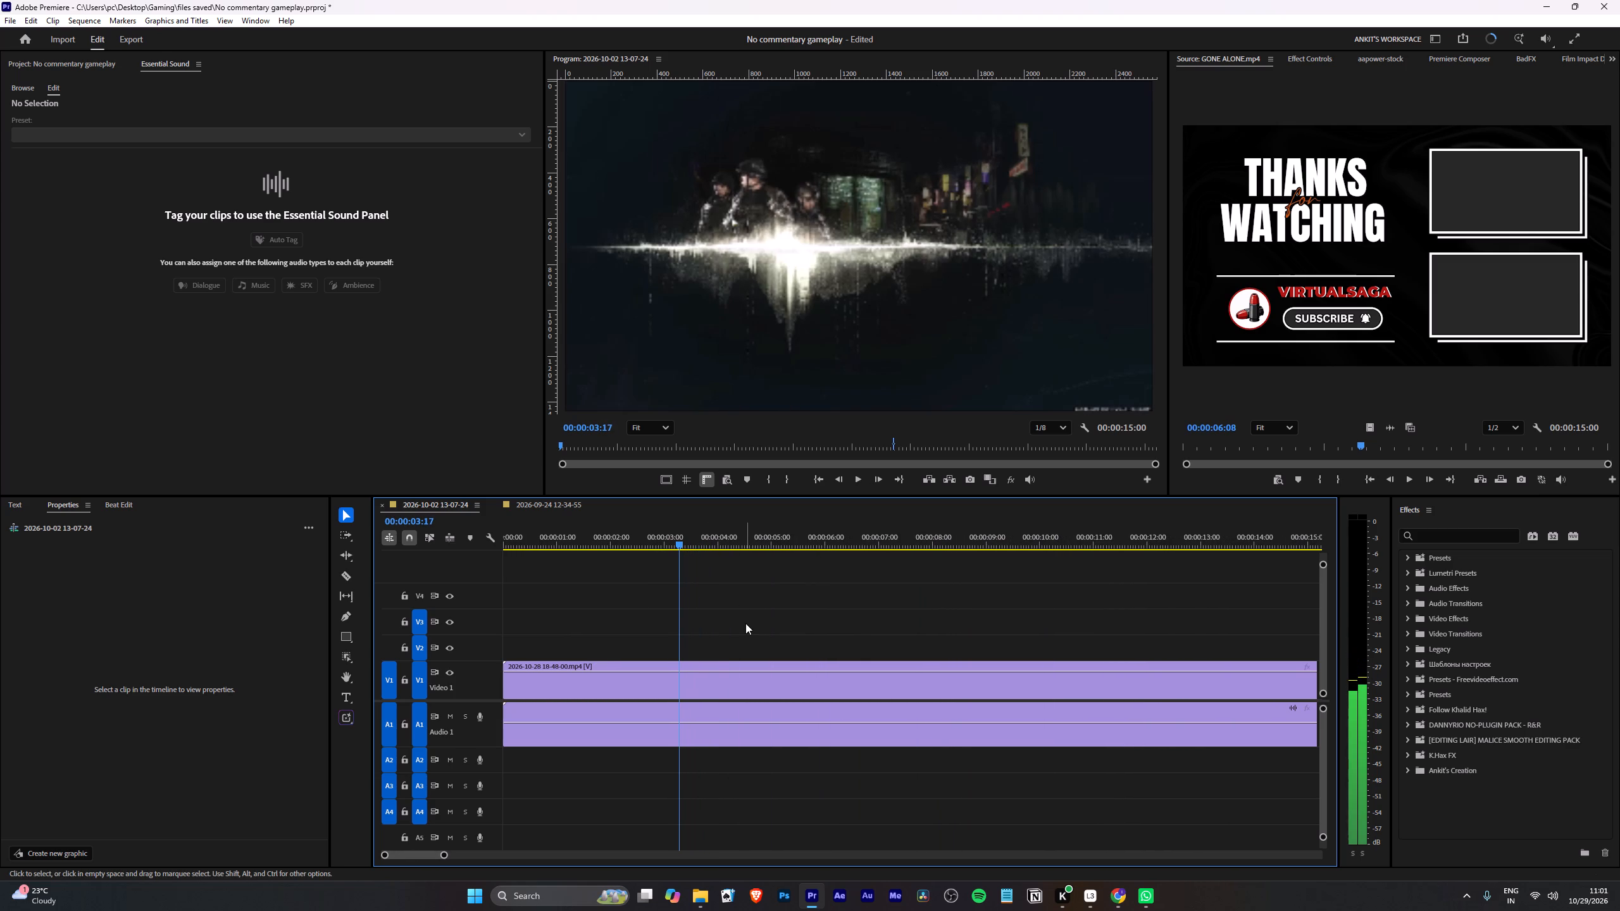
key("Right")
type("q")
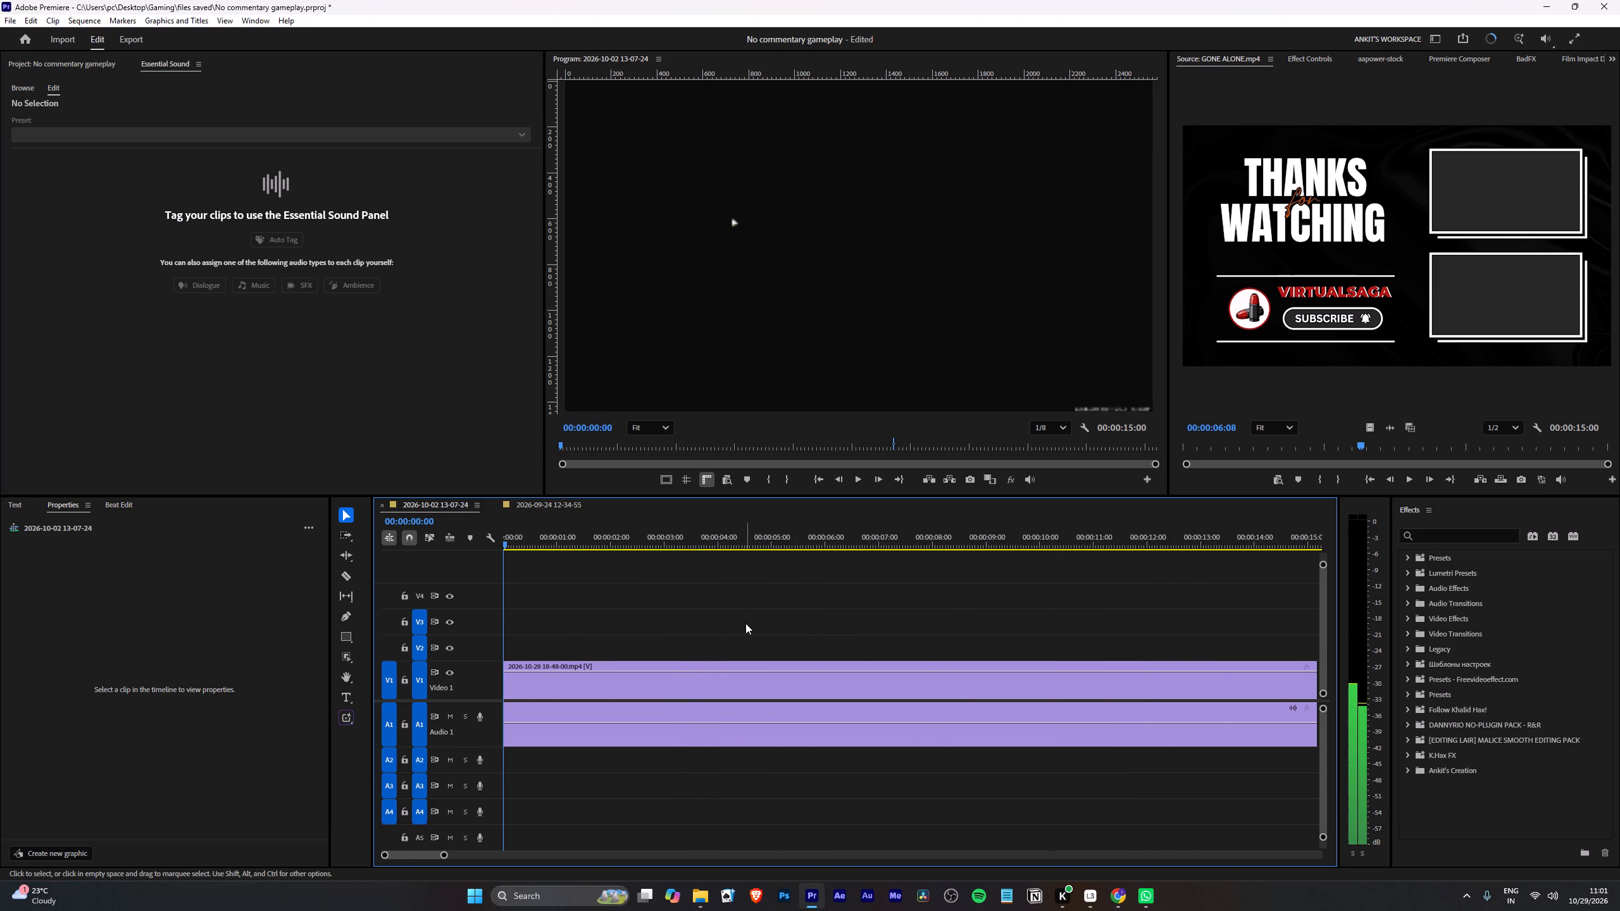
Play the trimmed opening of the sequence up to about 00:00:08:46 to check its start.
key("space")
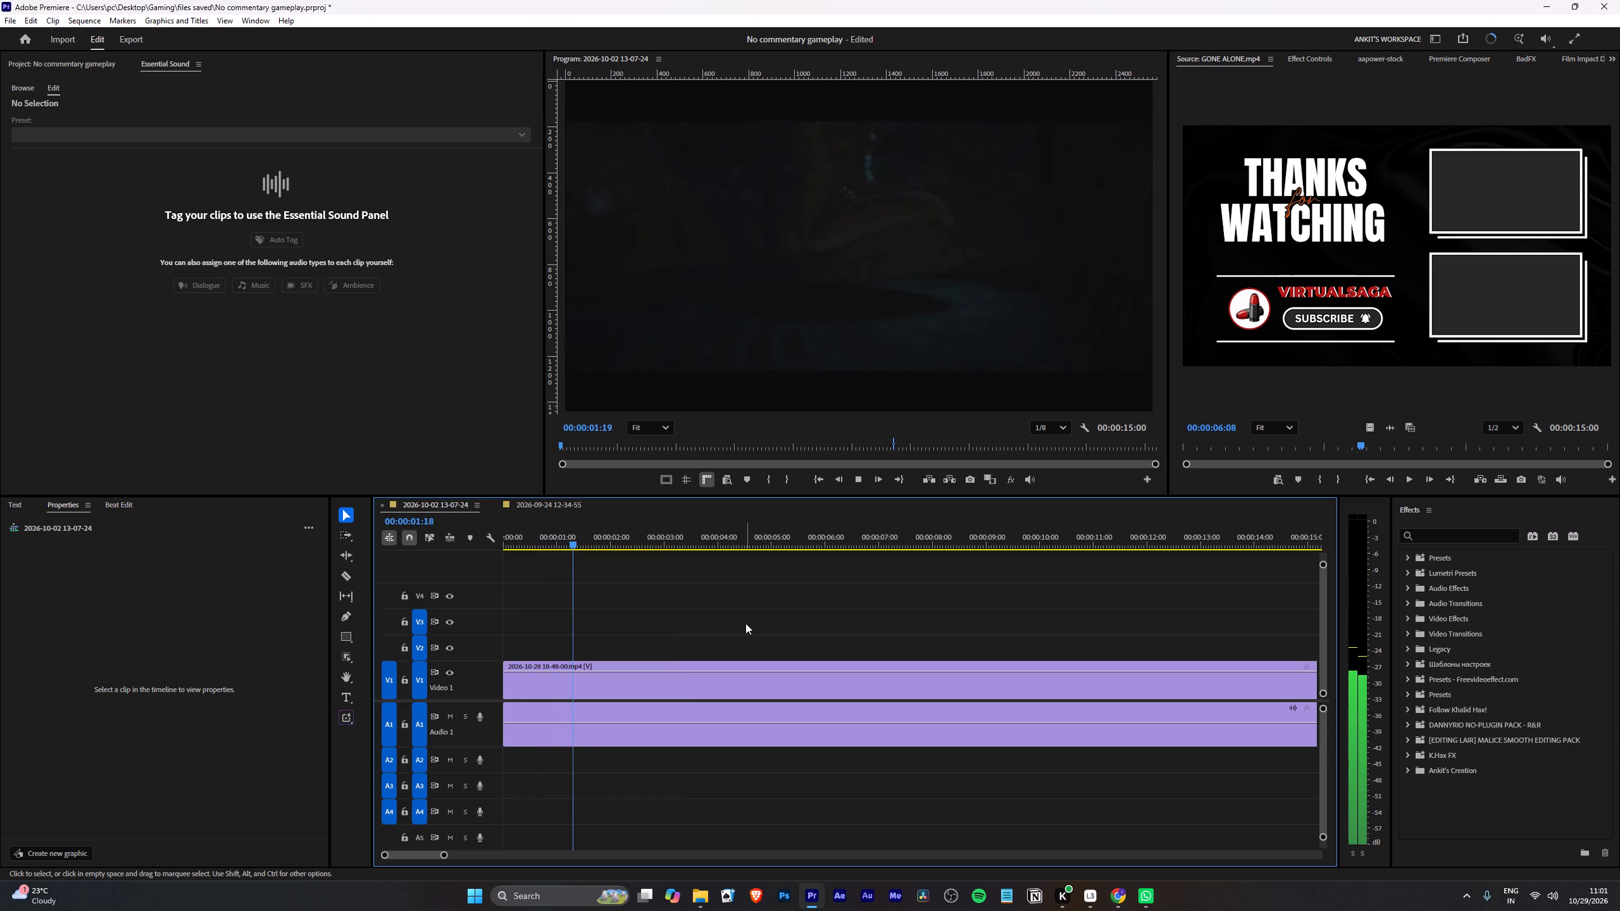
scroll(751, 604, "down", 20, "alt")
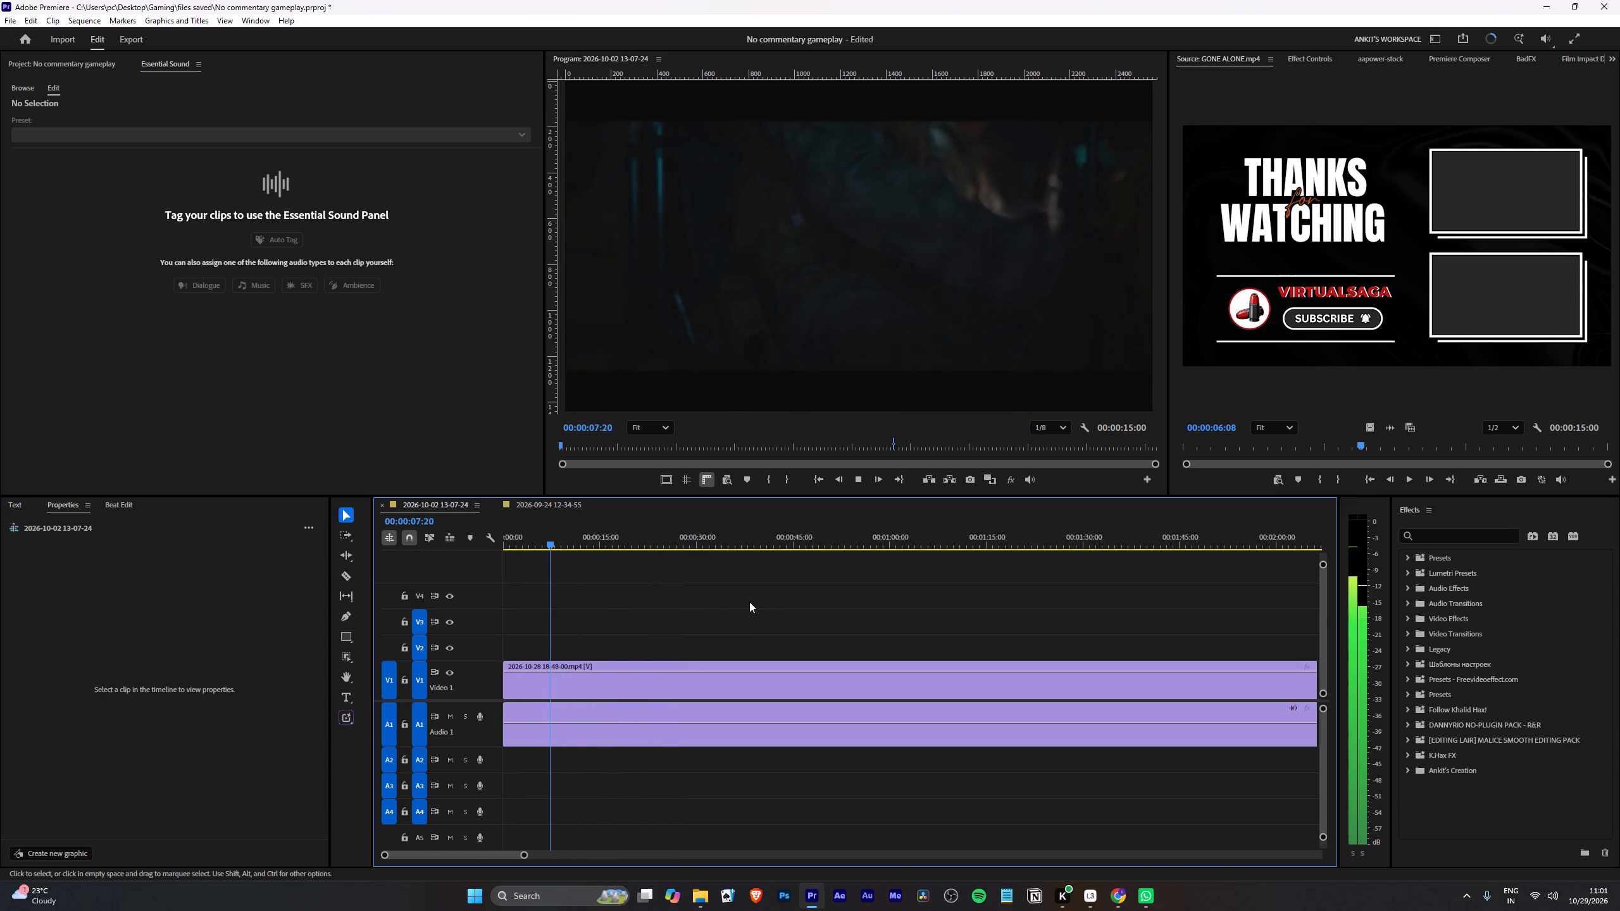
key("space")
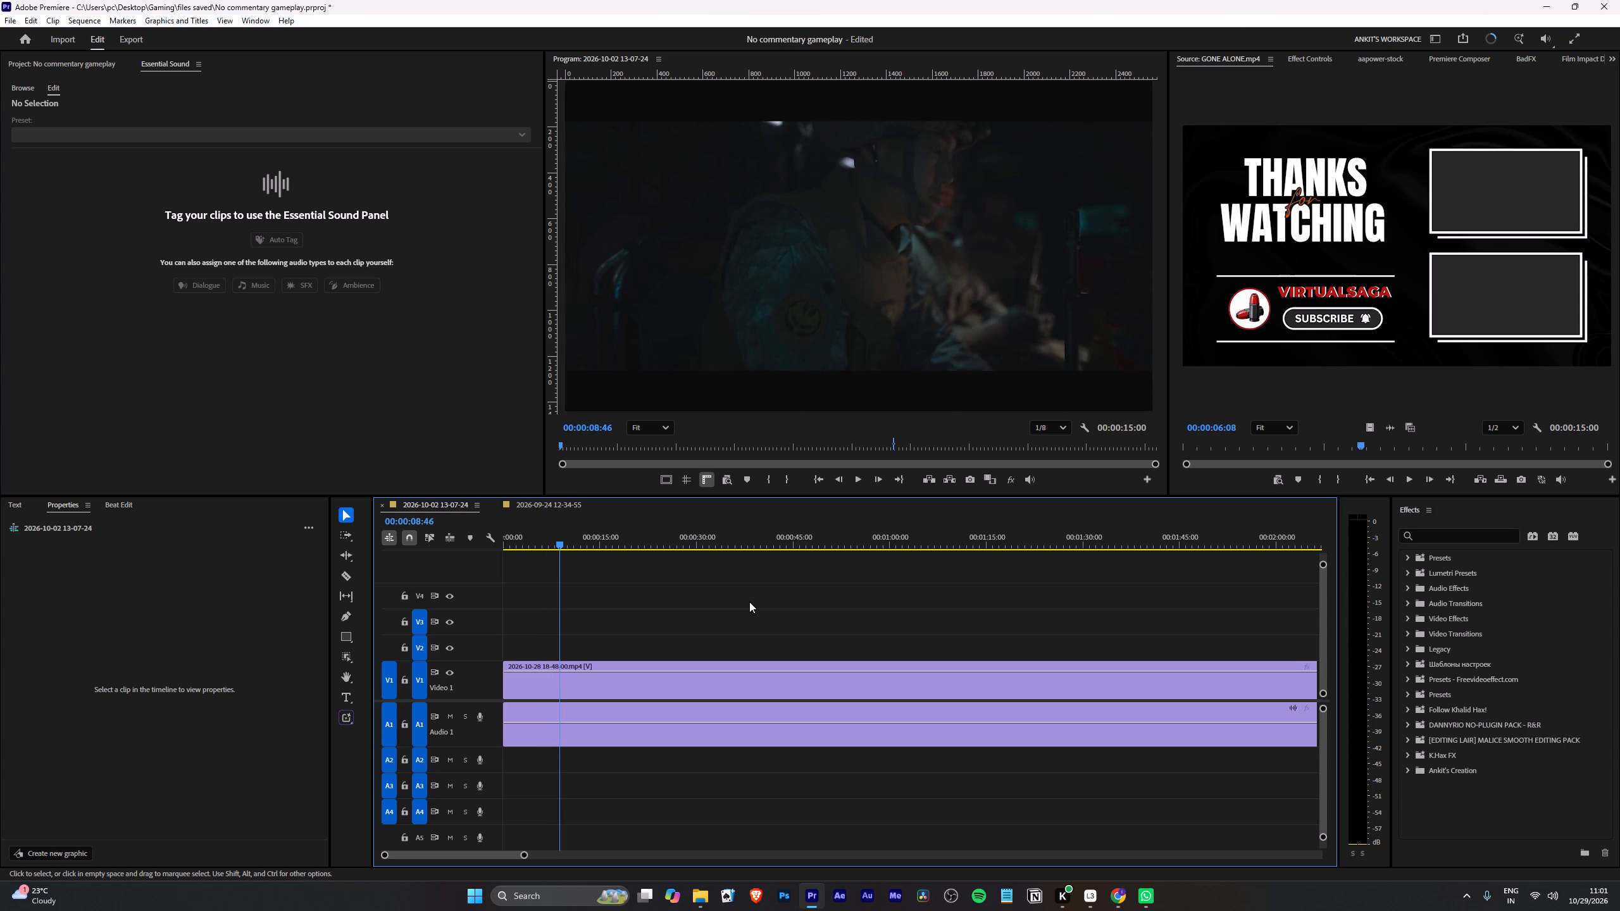
Save the No commentary gameplay project.
key("ctrl+s")
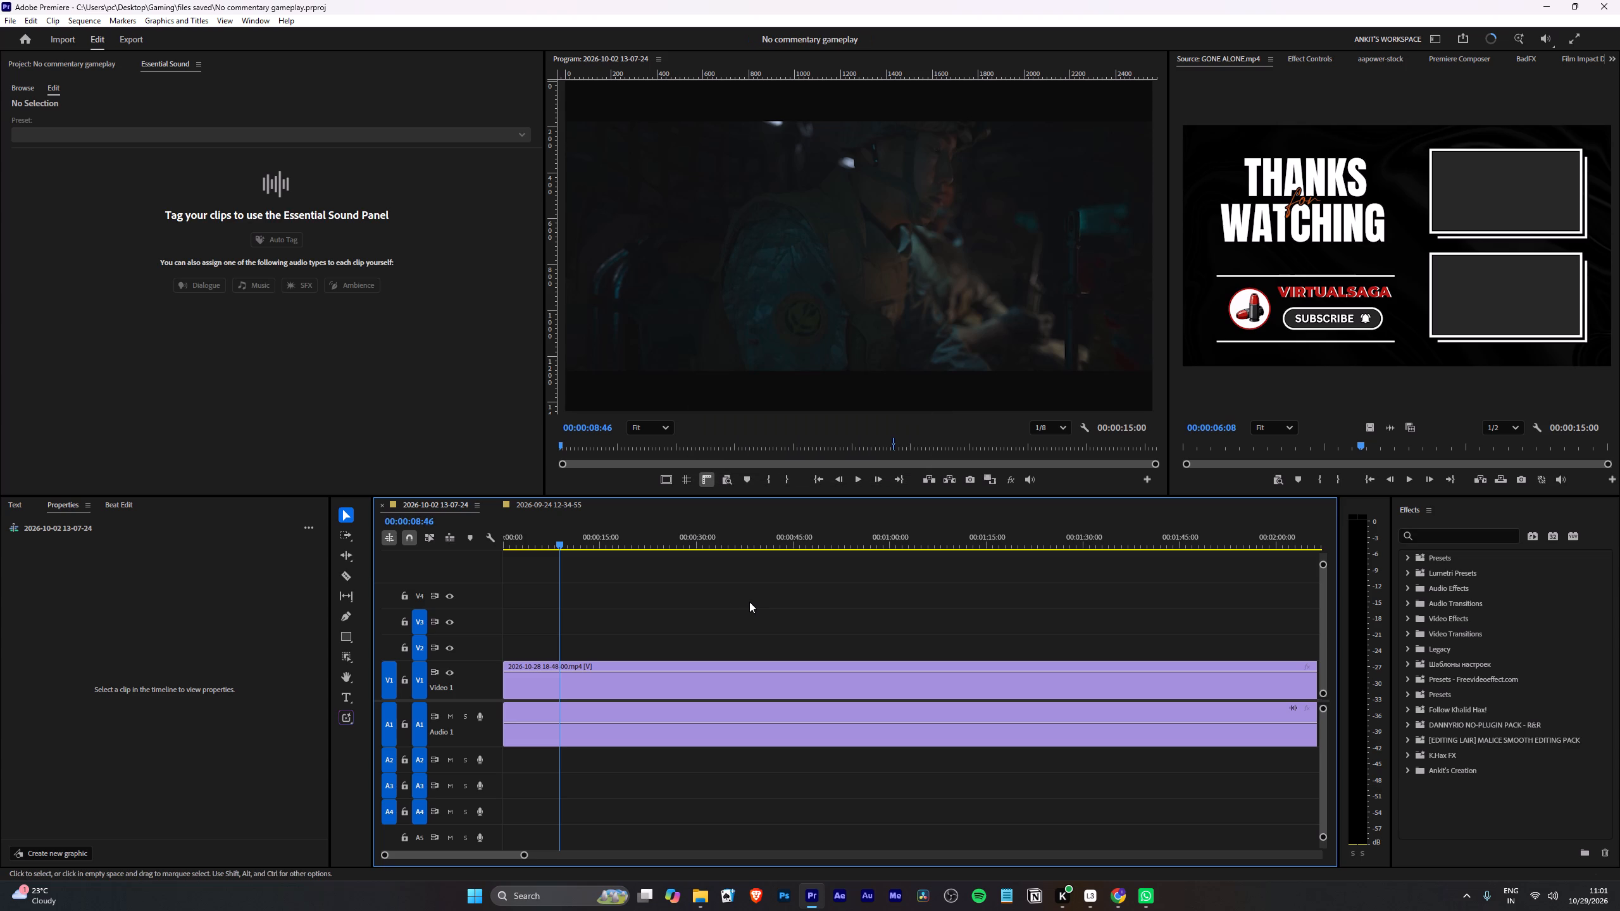
Minimise Premiere to reach the Windows desktop and refresh the desktop.
left_click(1540, 0)
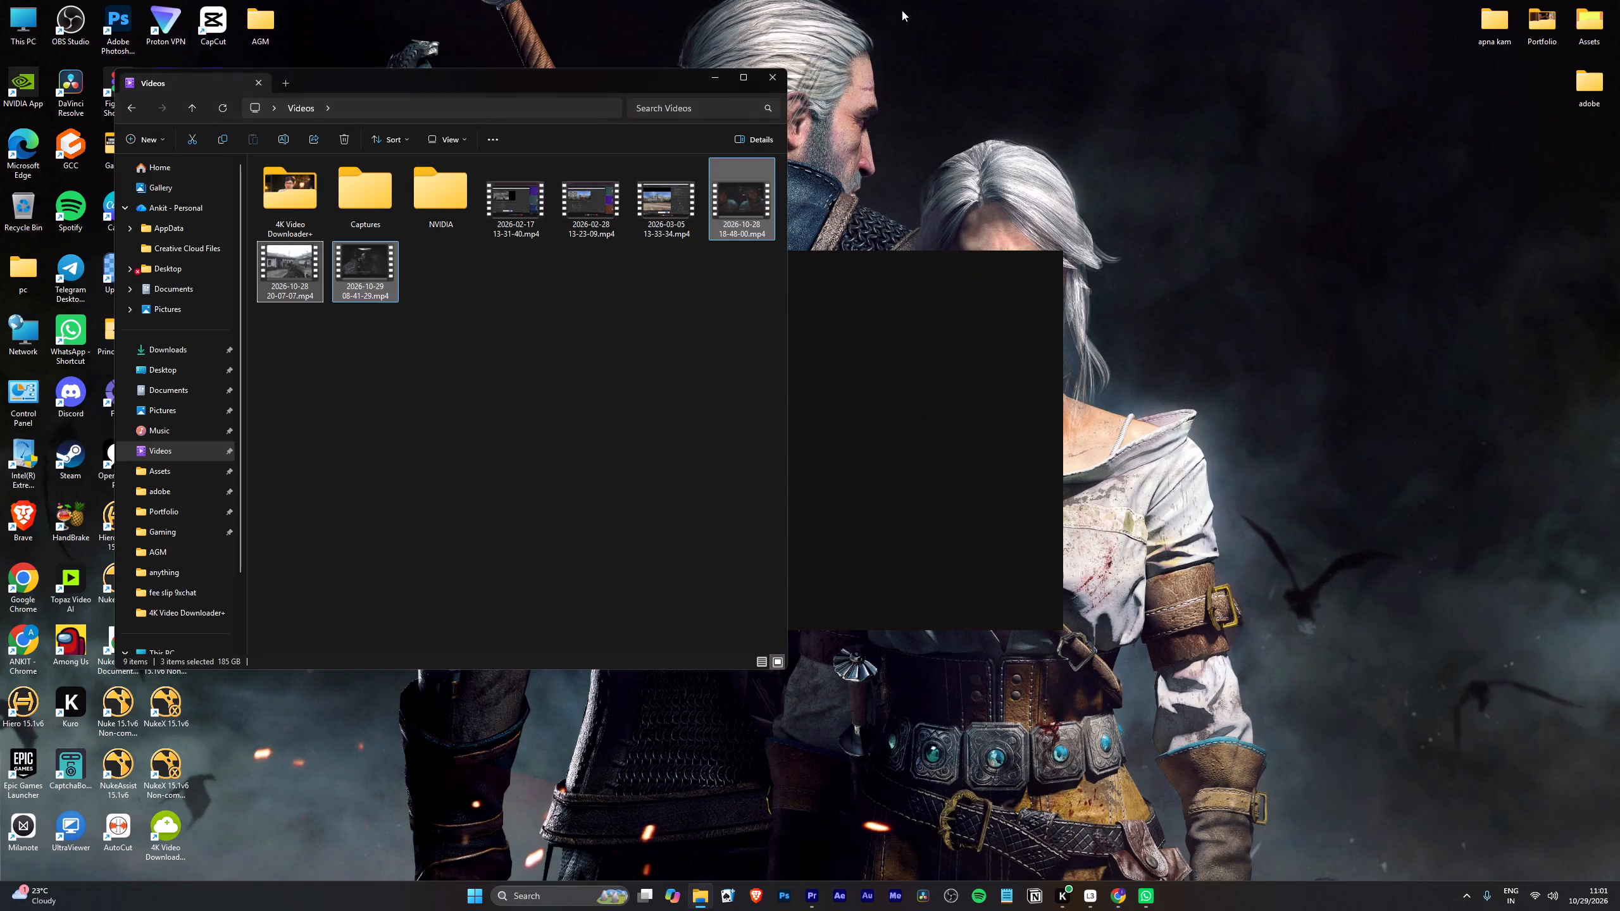
right_click(902, 10)
left_click(937, 52)
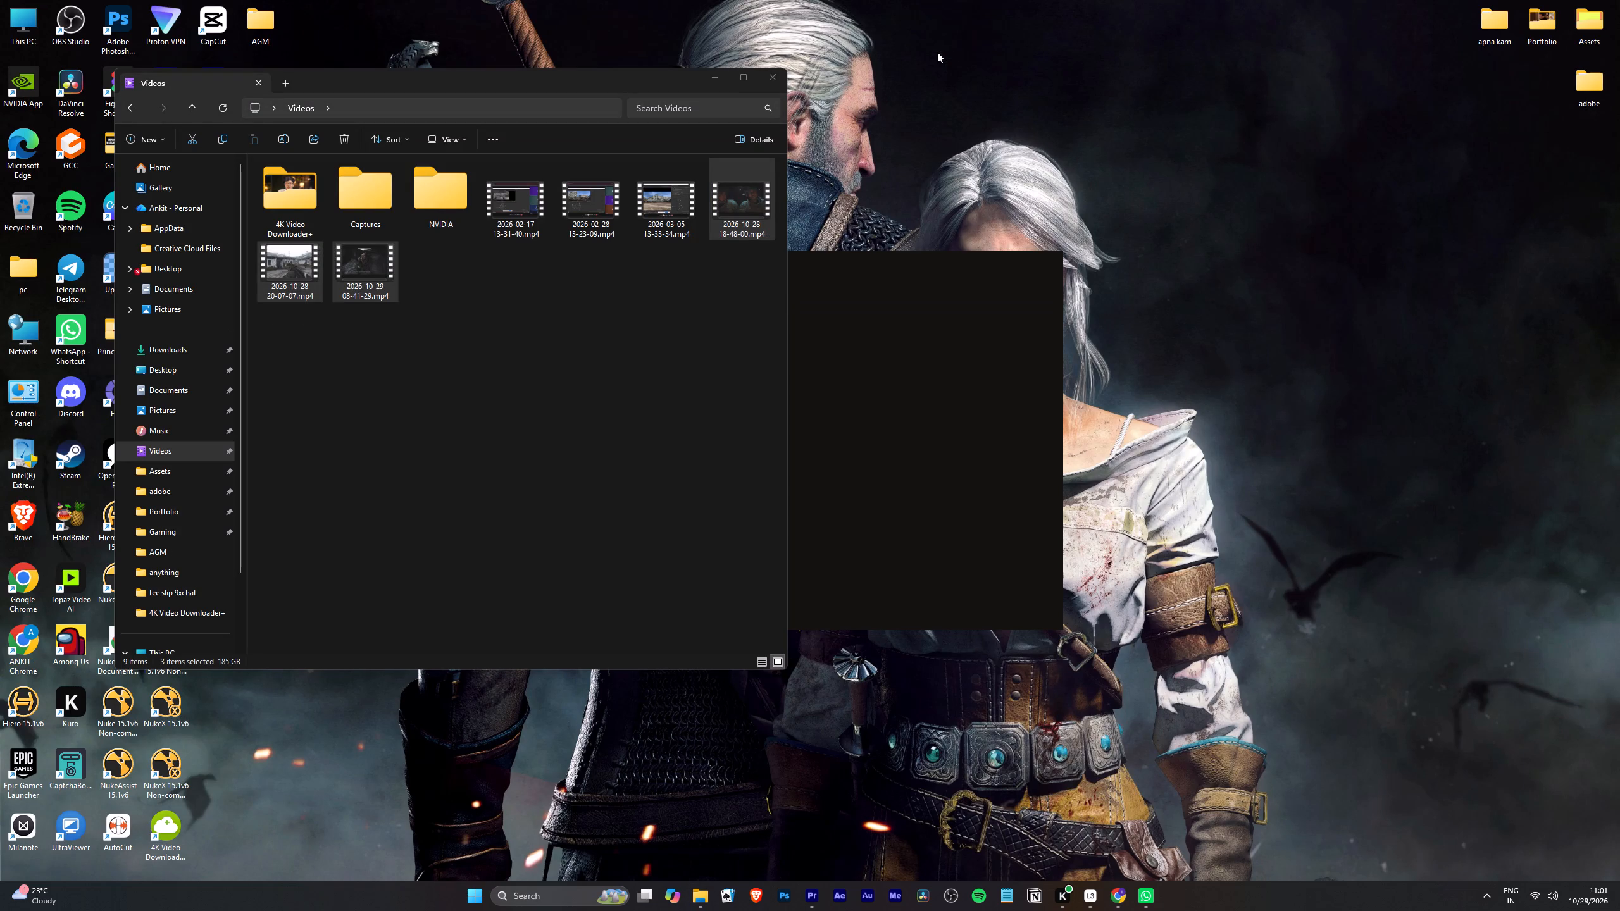
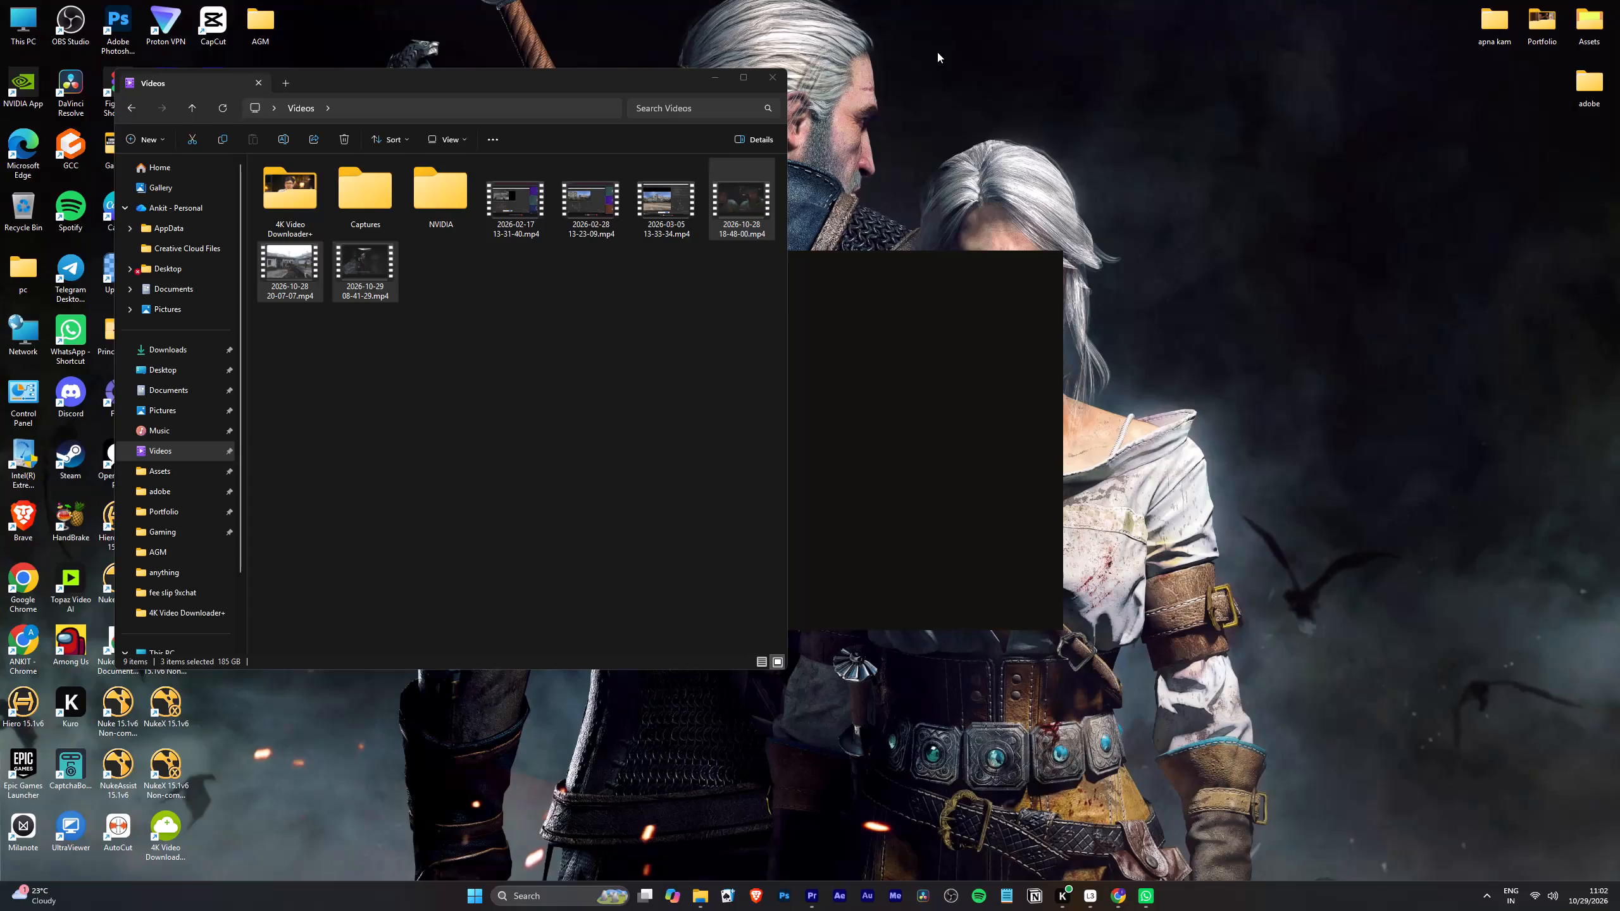
left_click(819, 899)
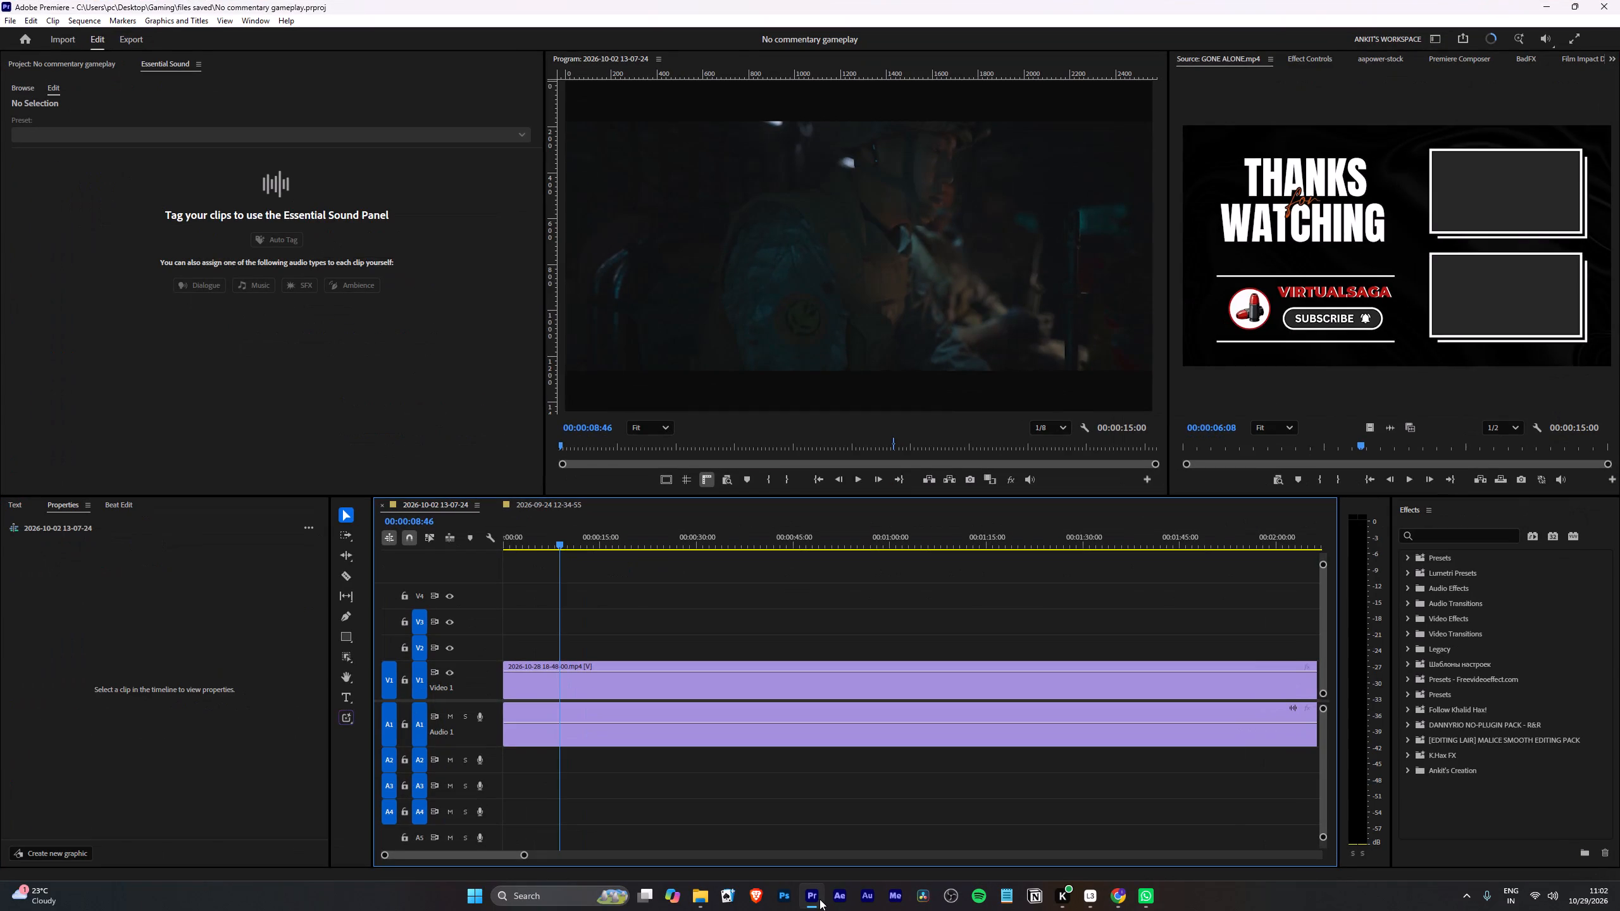
key("space")
key("l")
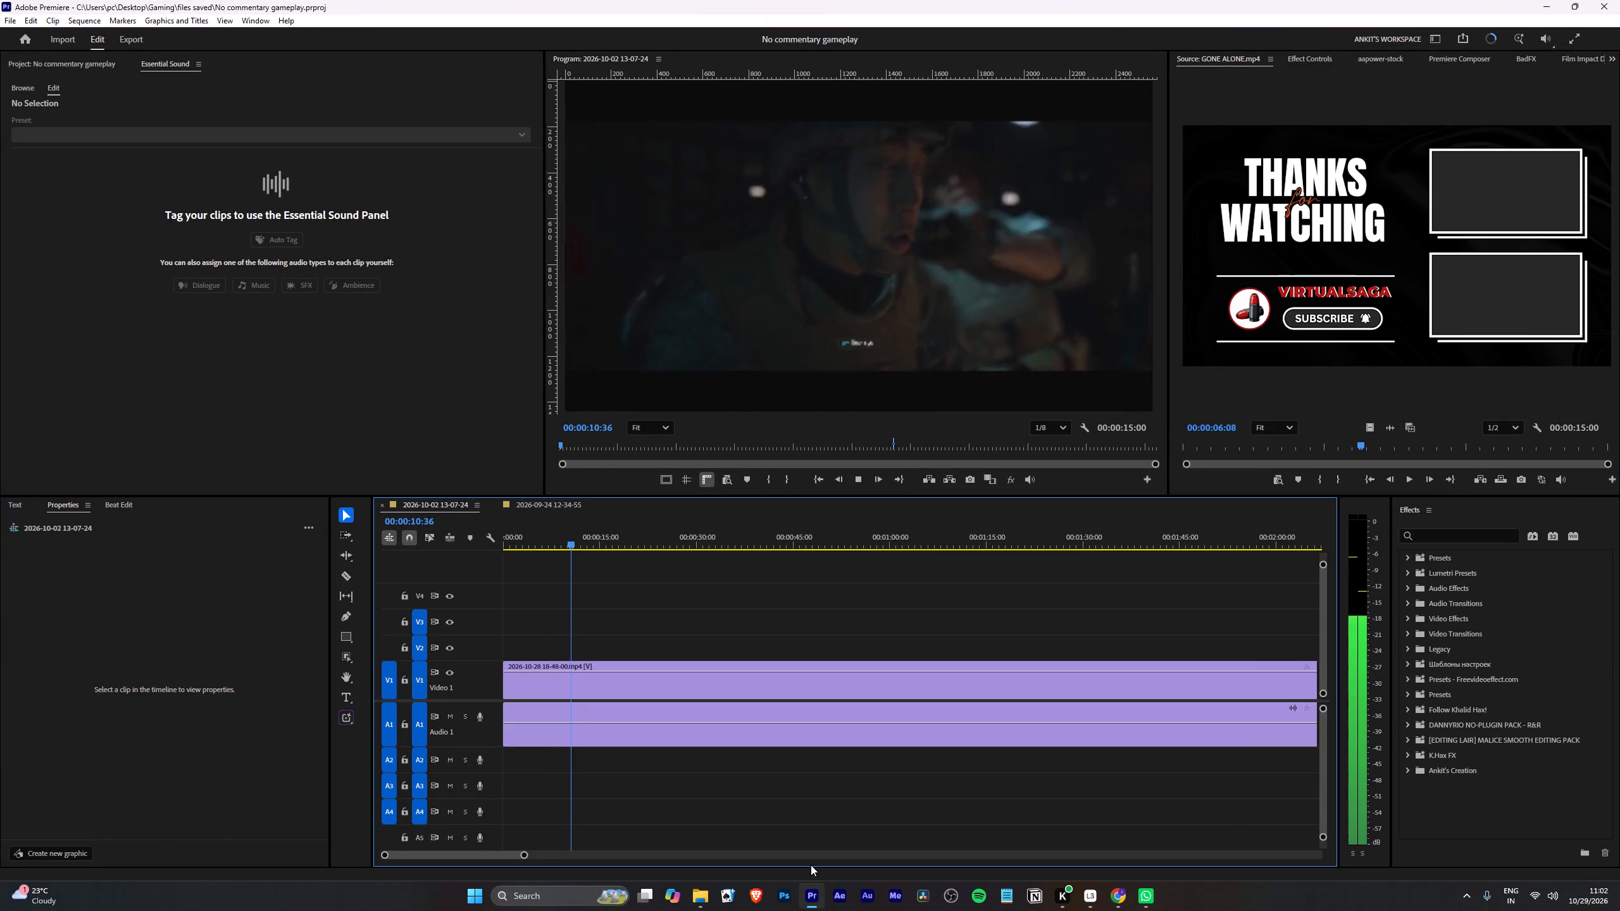
key("l")
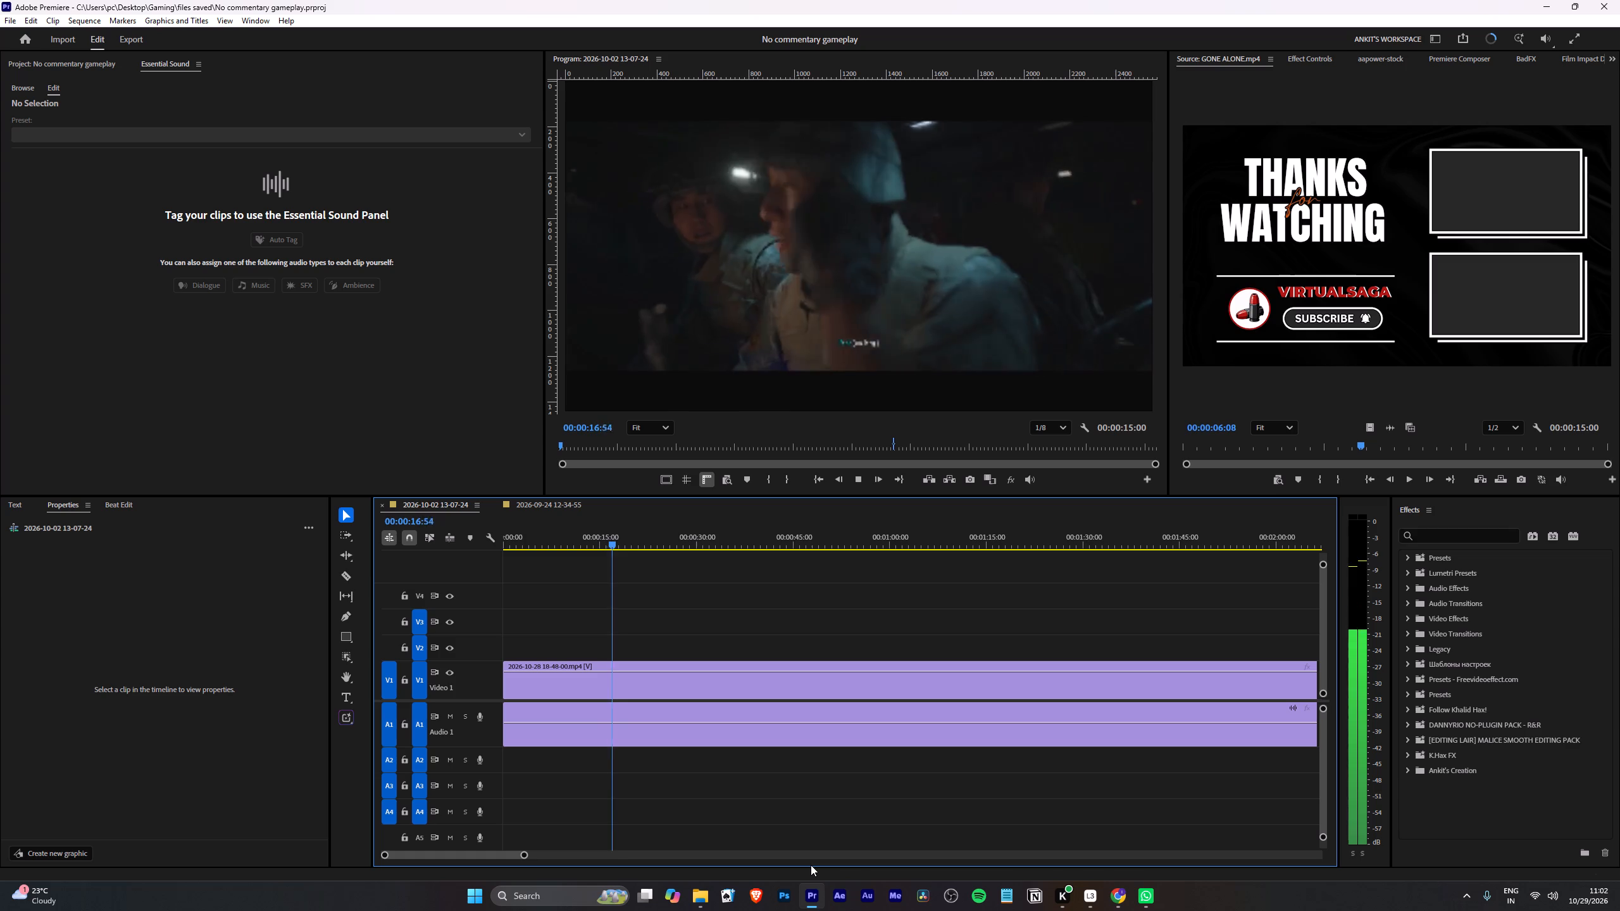
key("l")
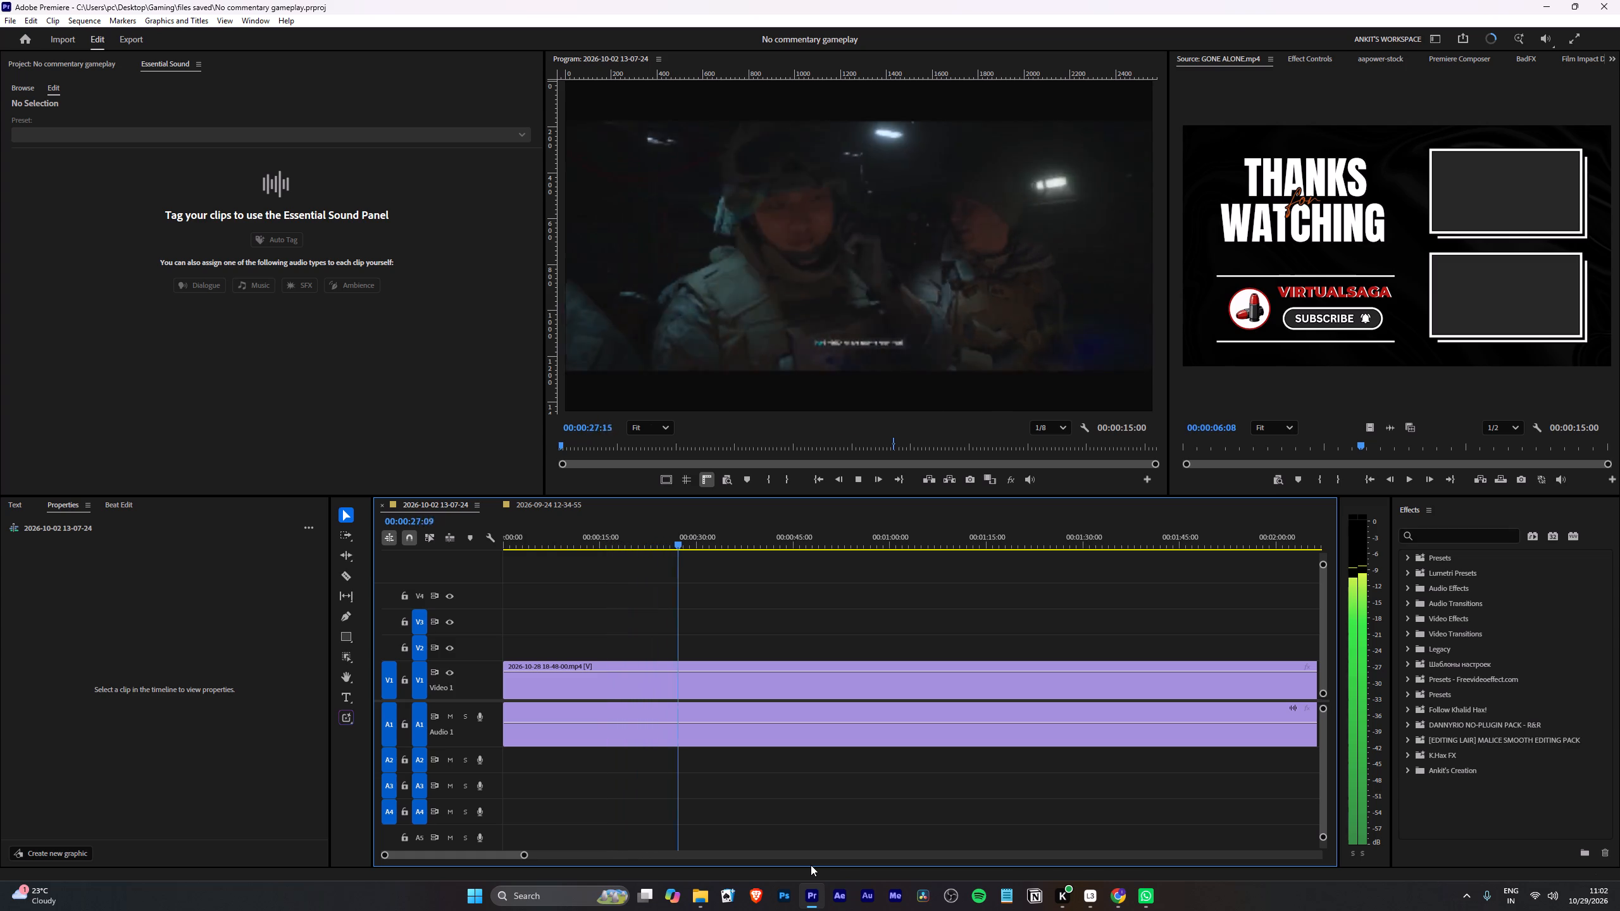
key("l")
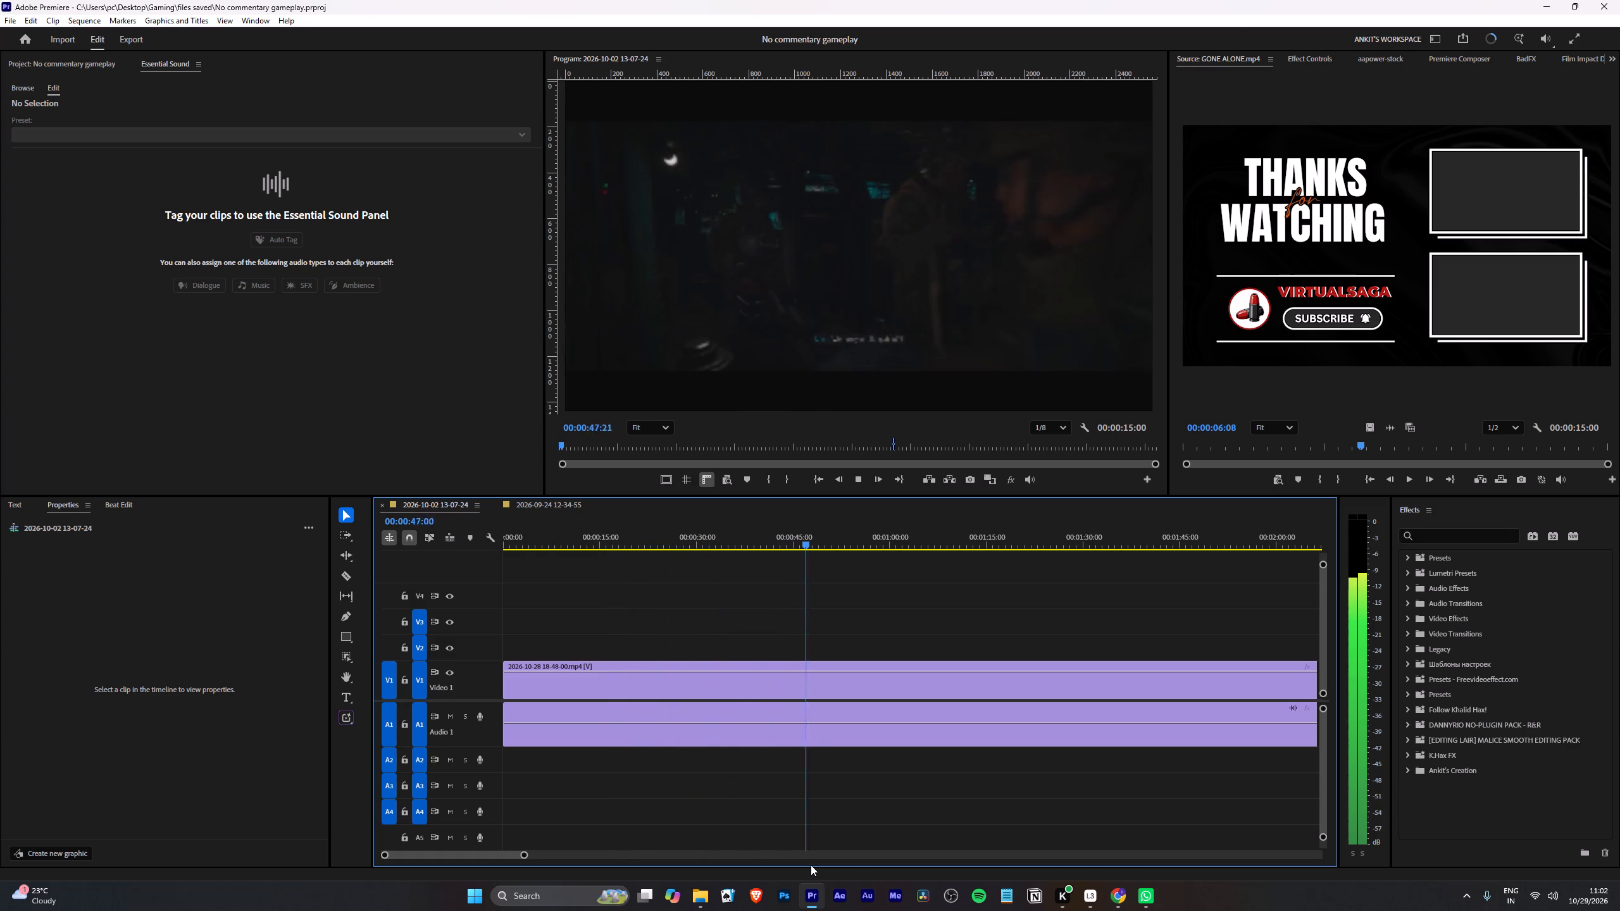
key("j")
key("space")
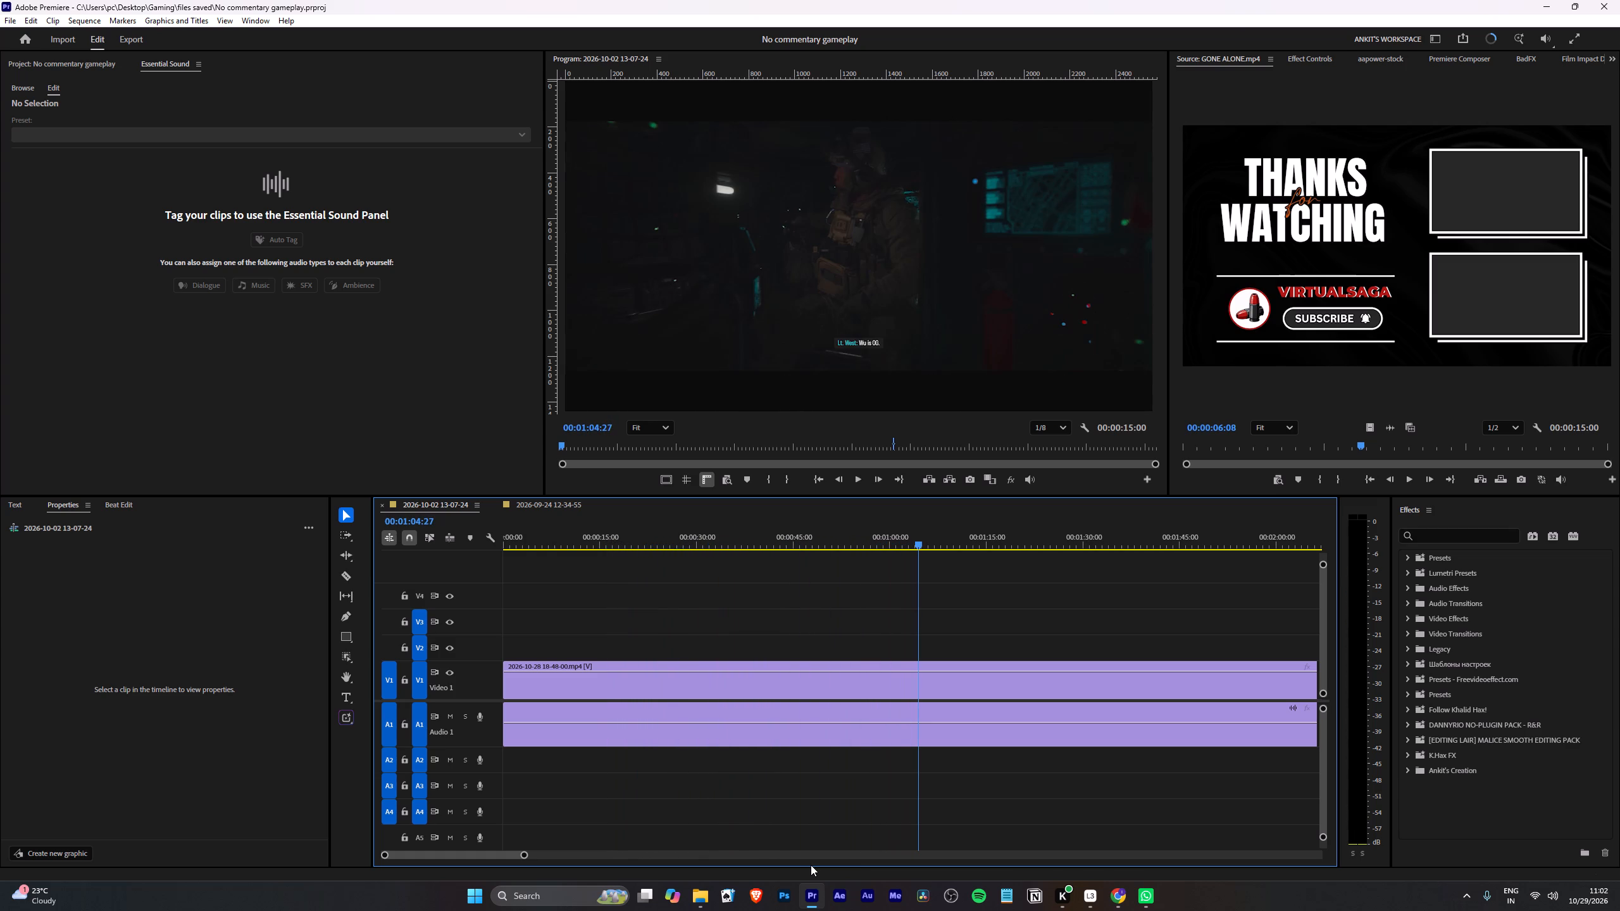
key("space")
type("lll")
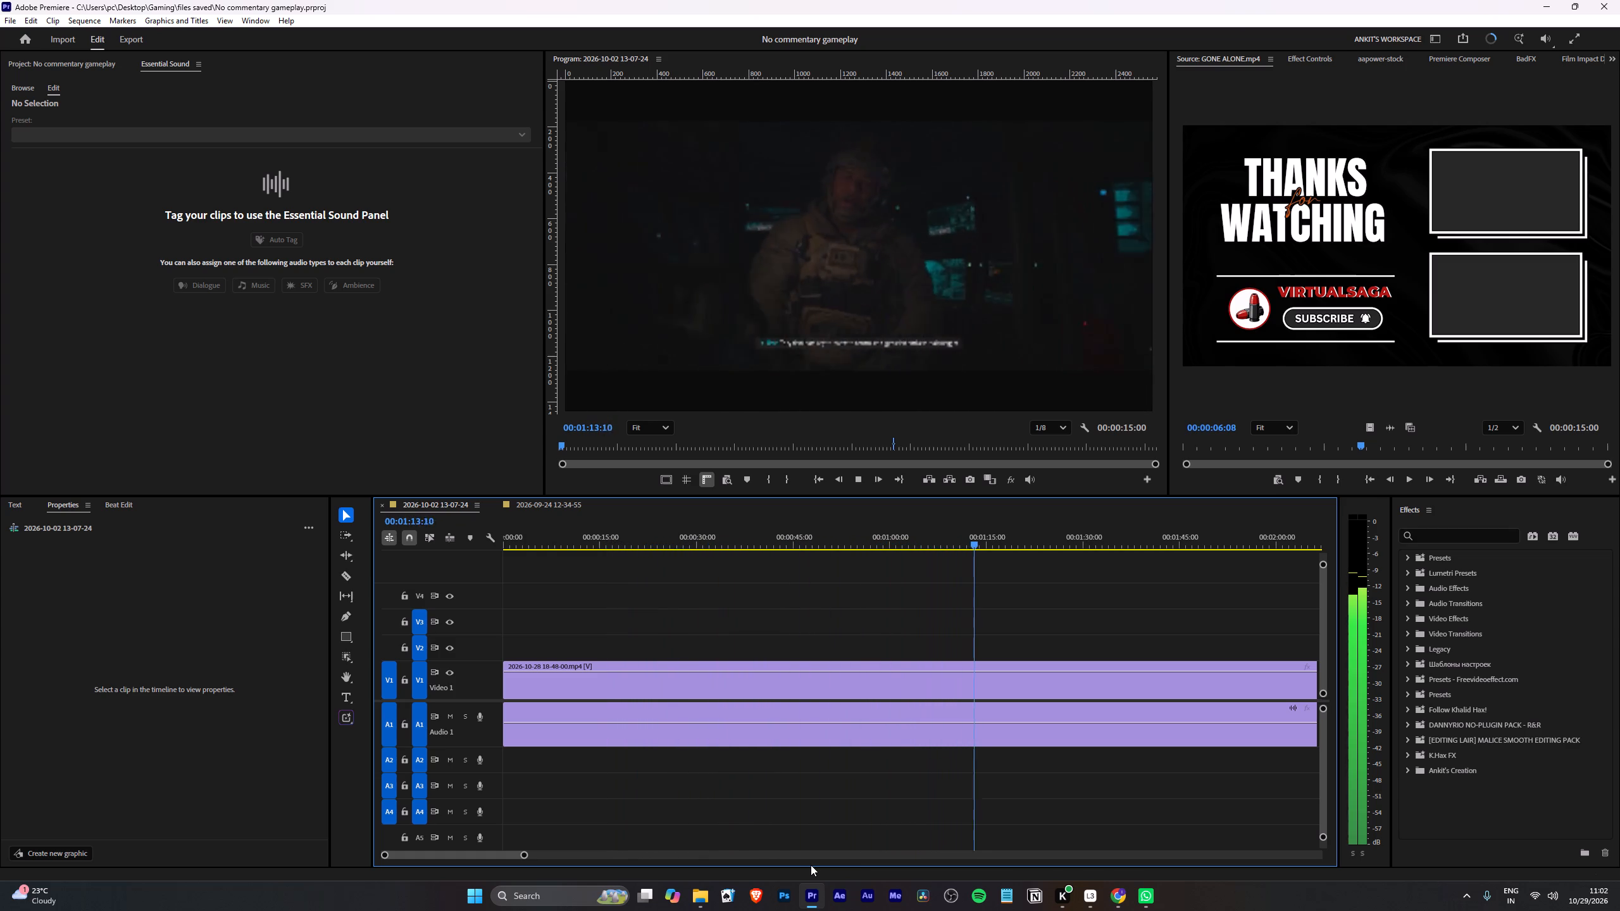
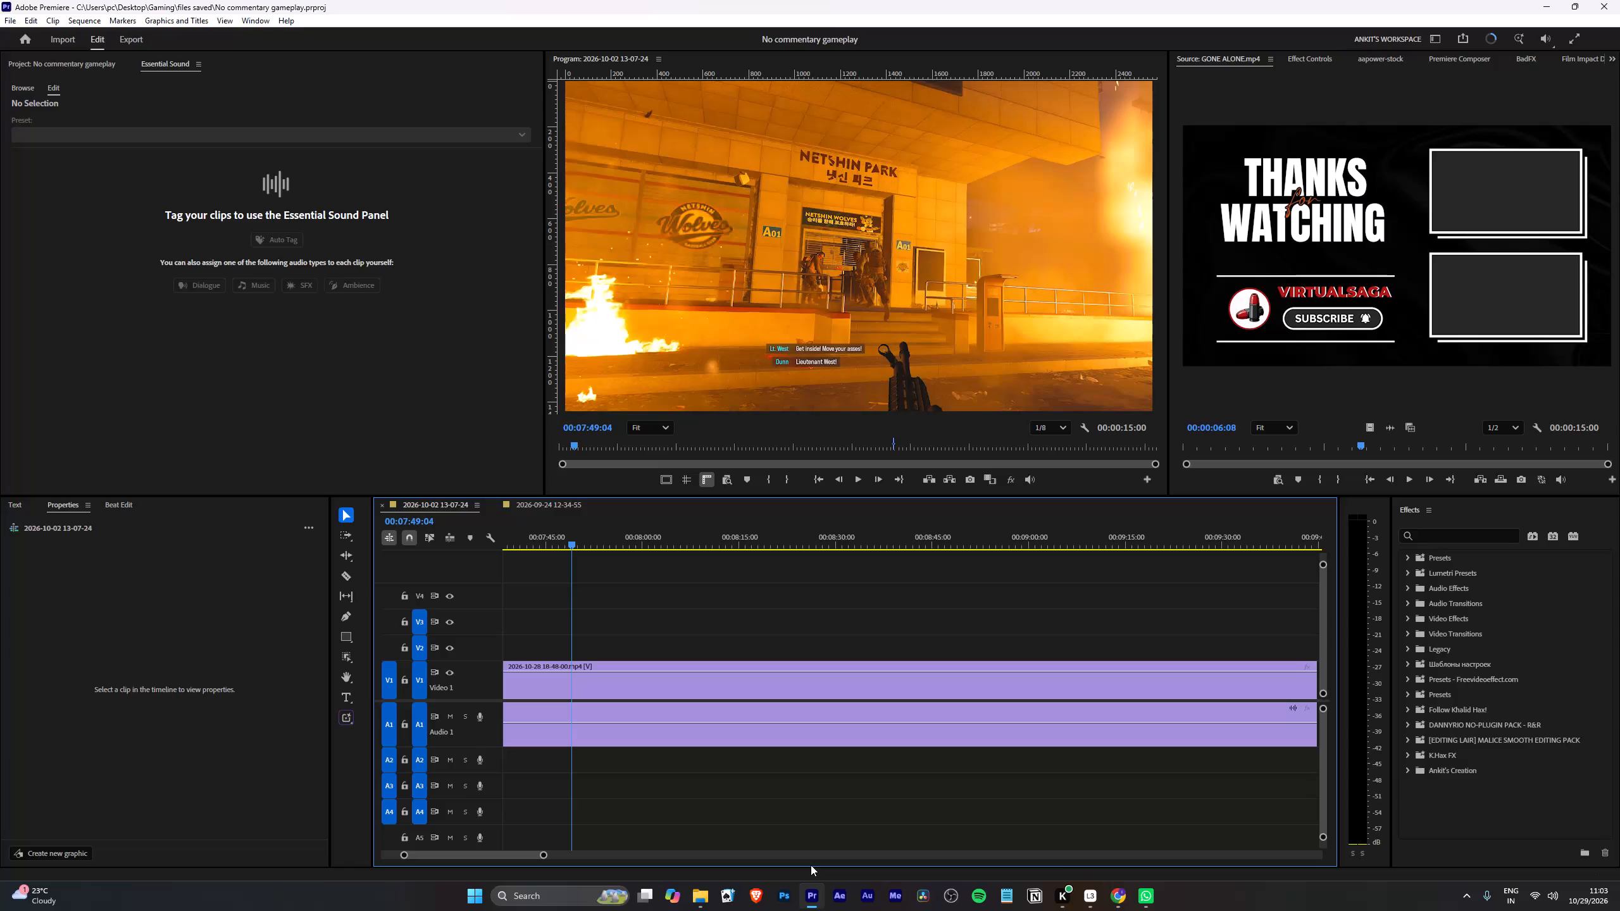
key("space")
key("l")
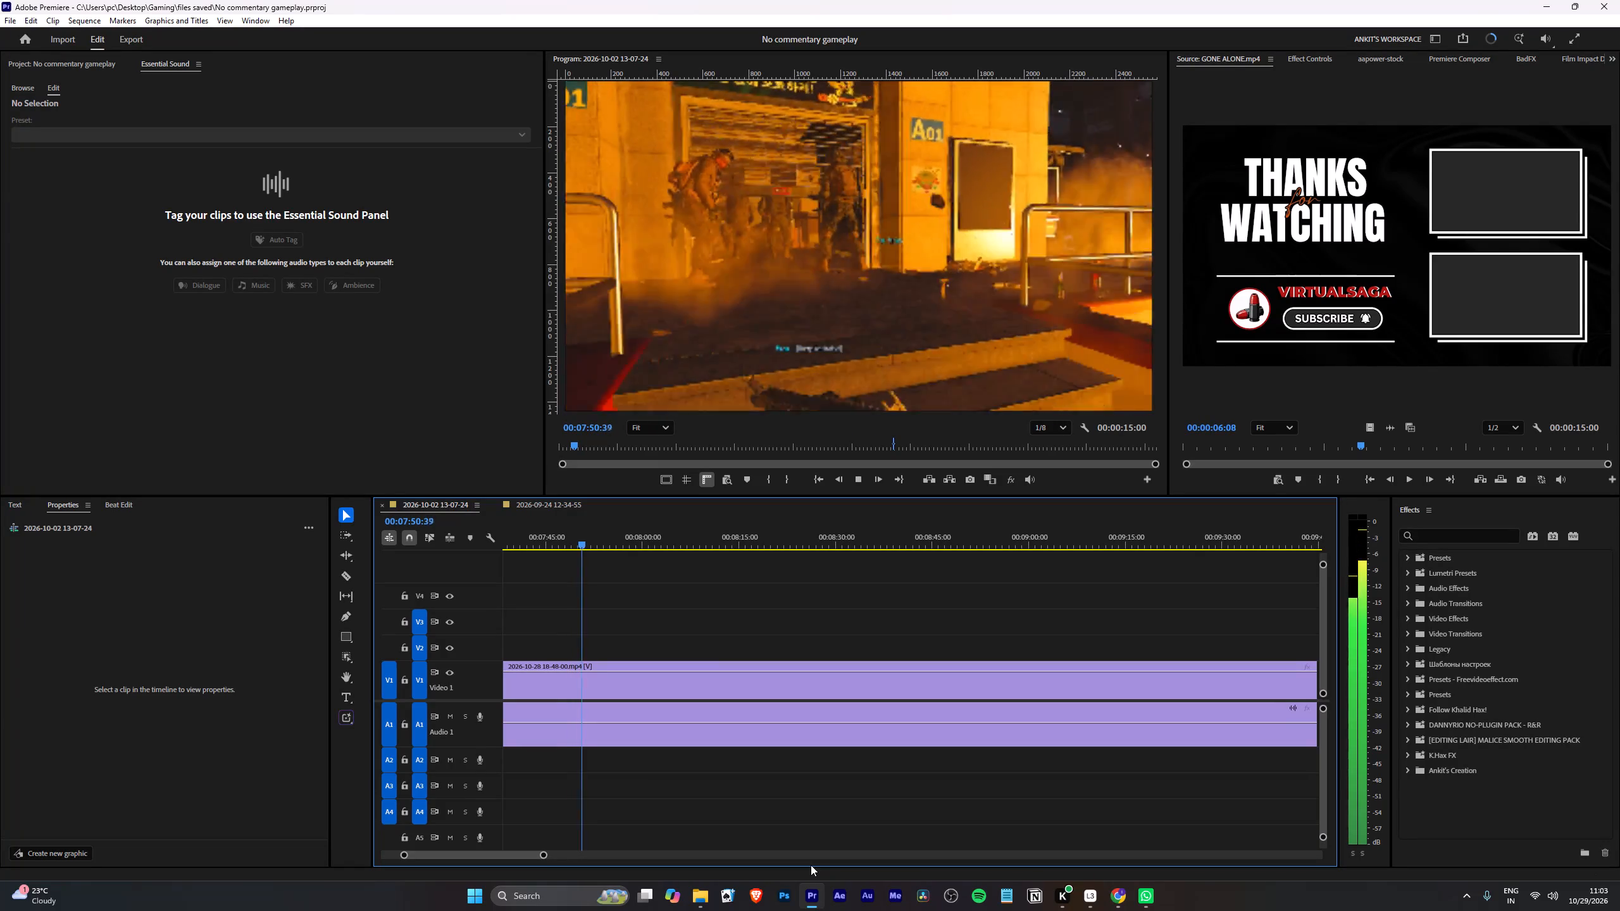
key("l")
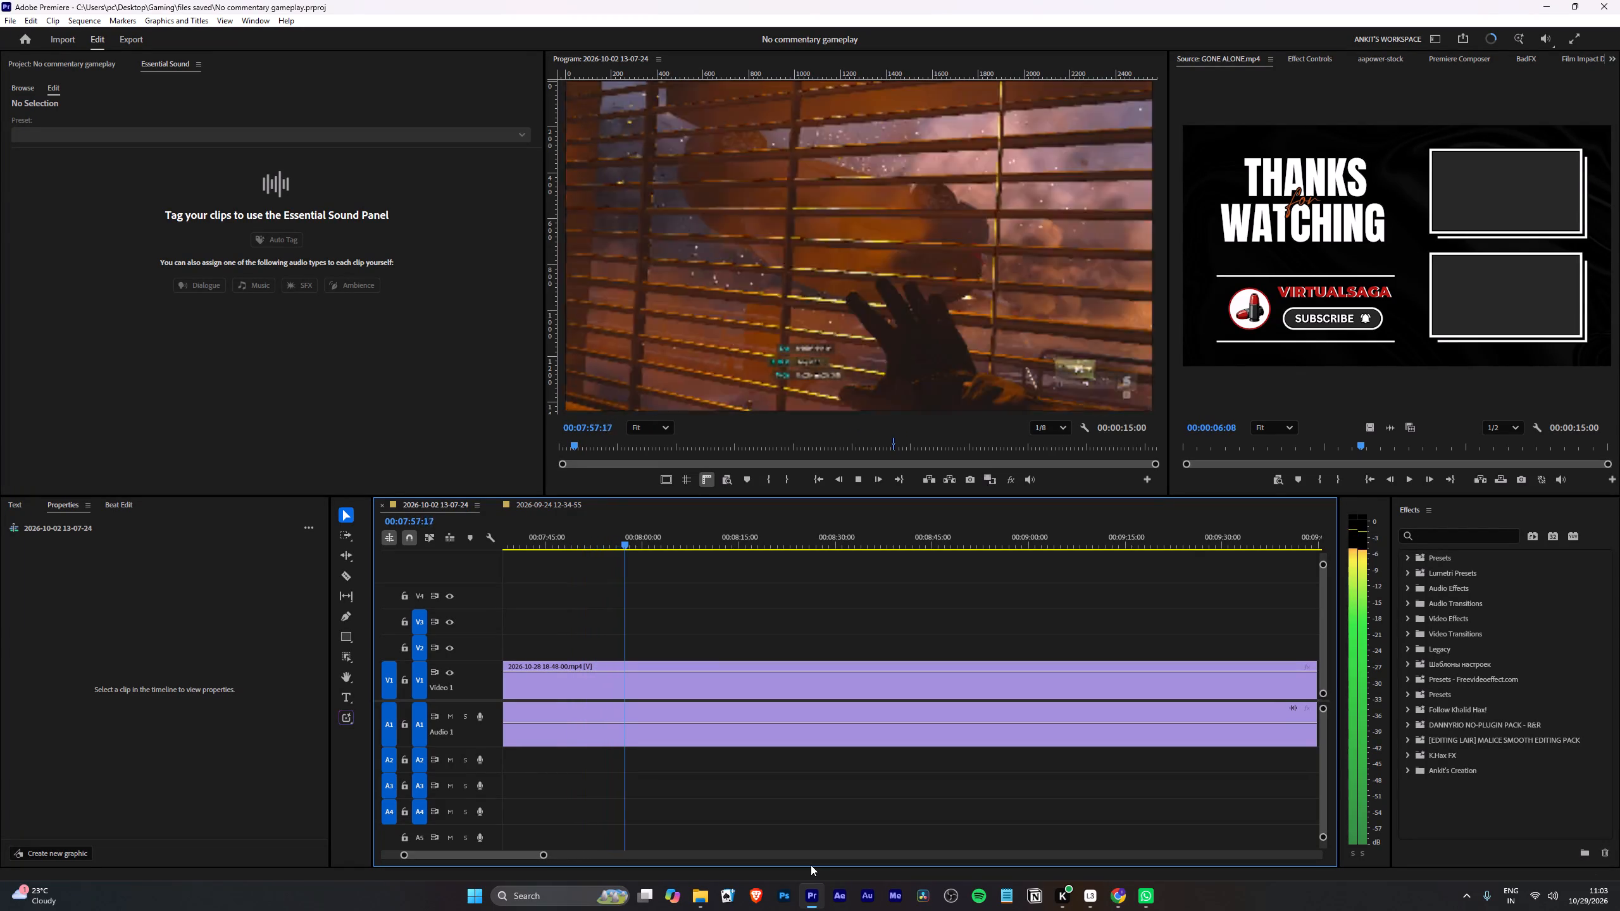
key("l")
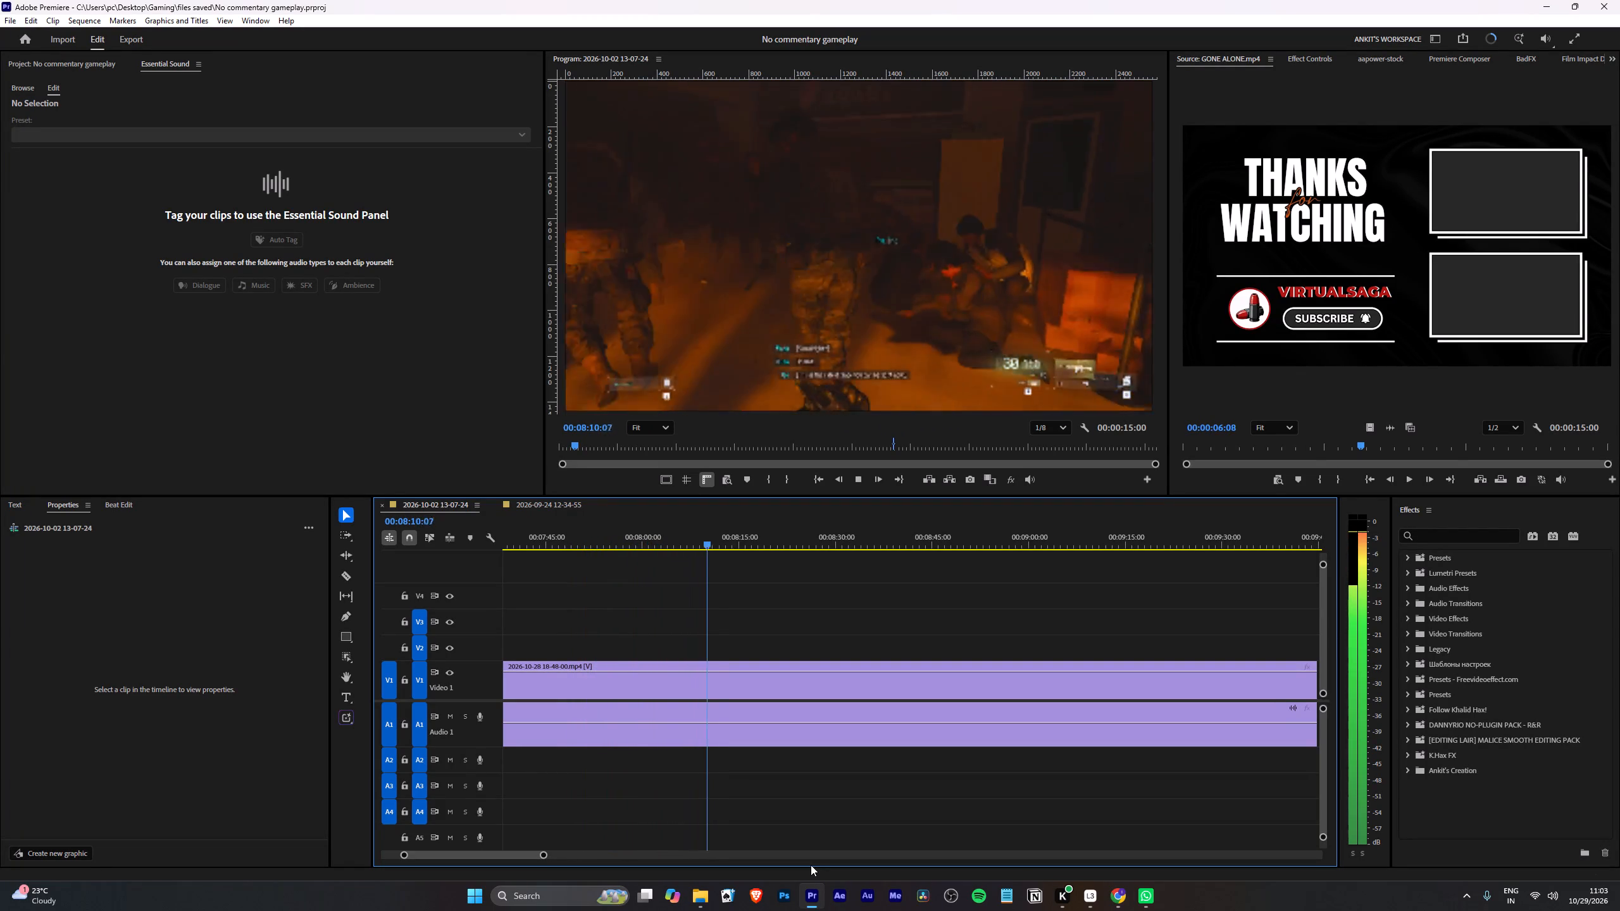
key("space")
type("lll")
key("l")
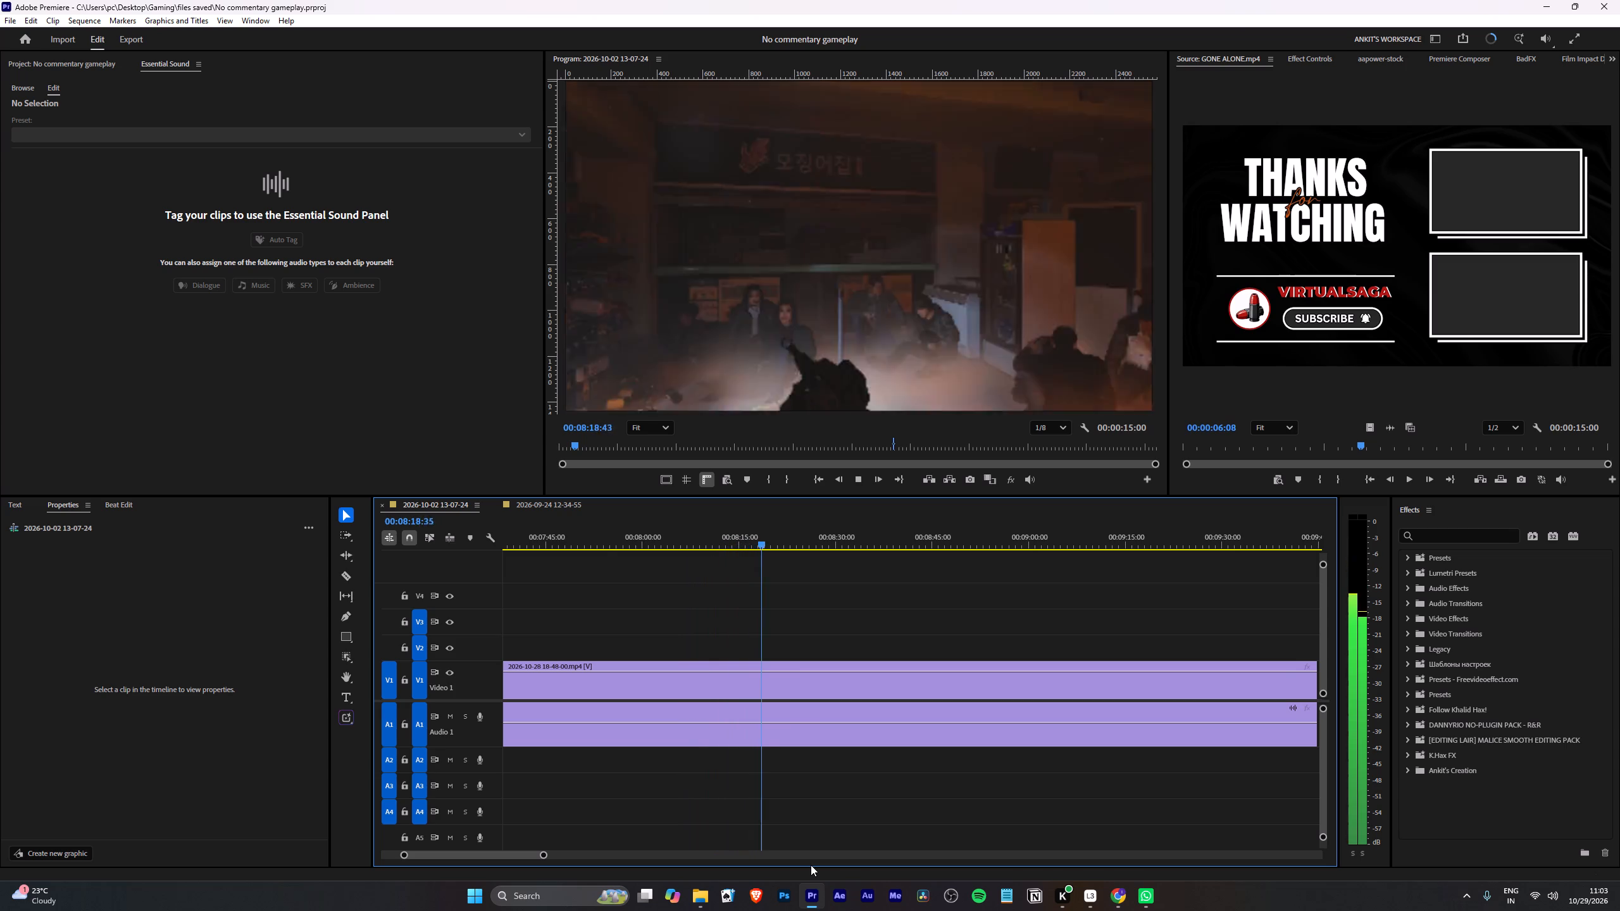
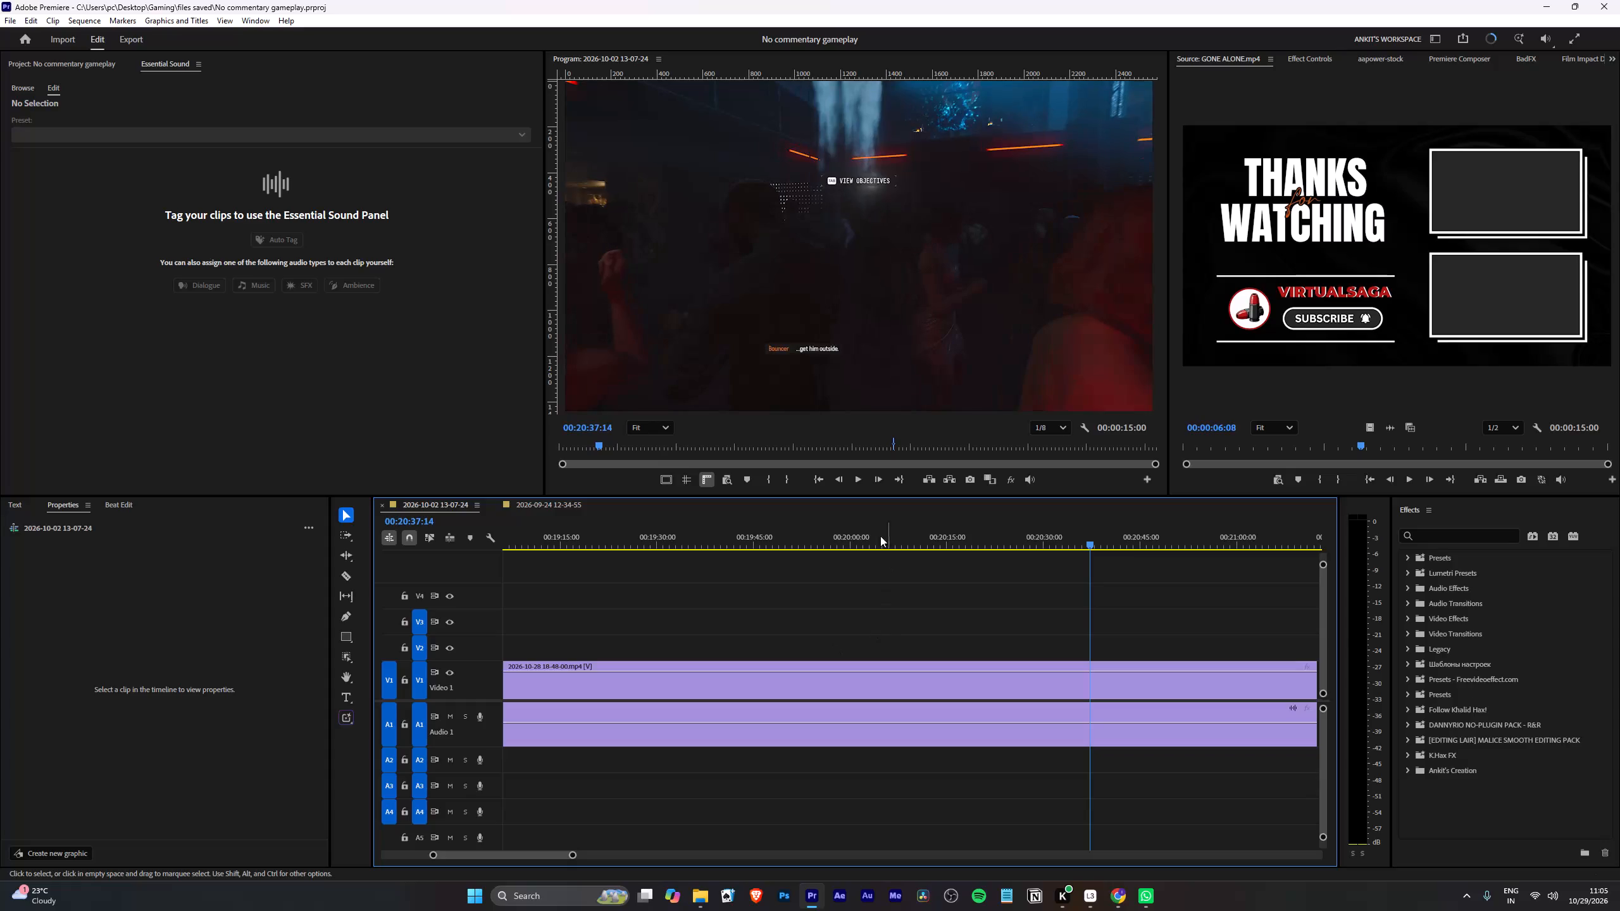
left_click(857, 538)
key("space")
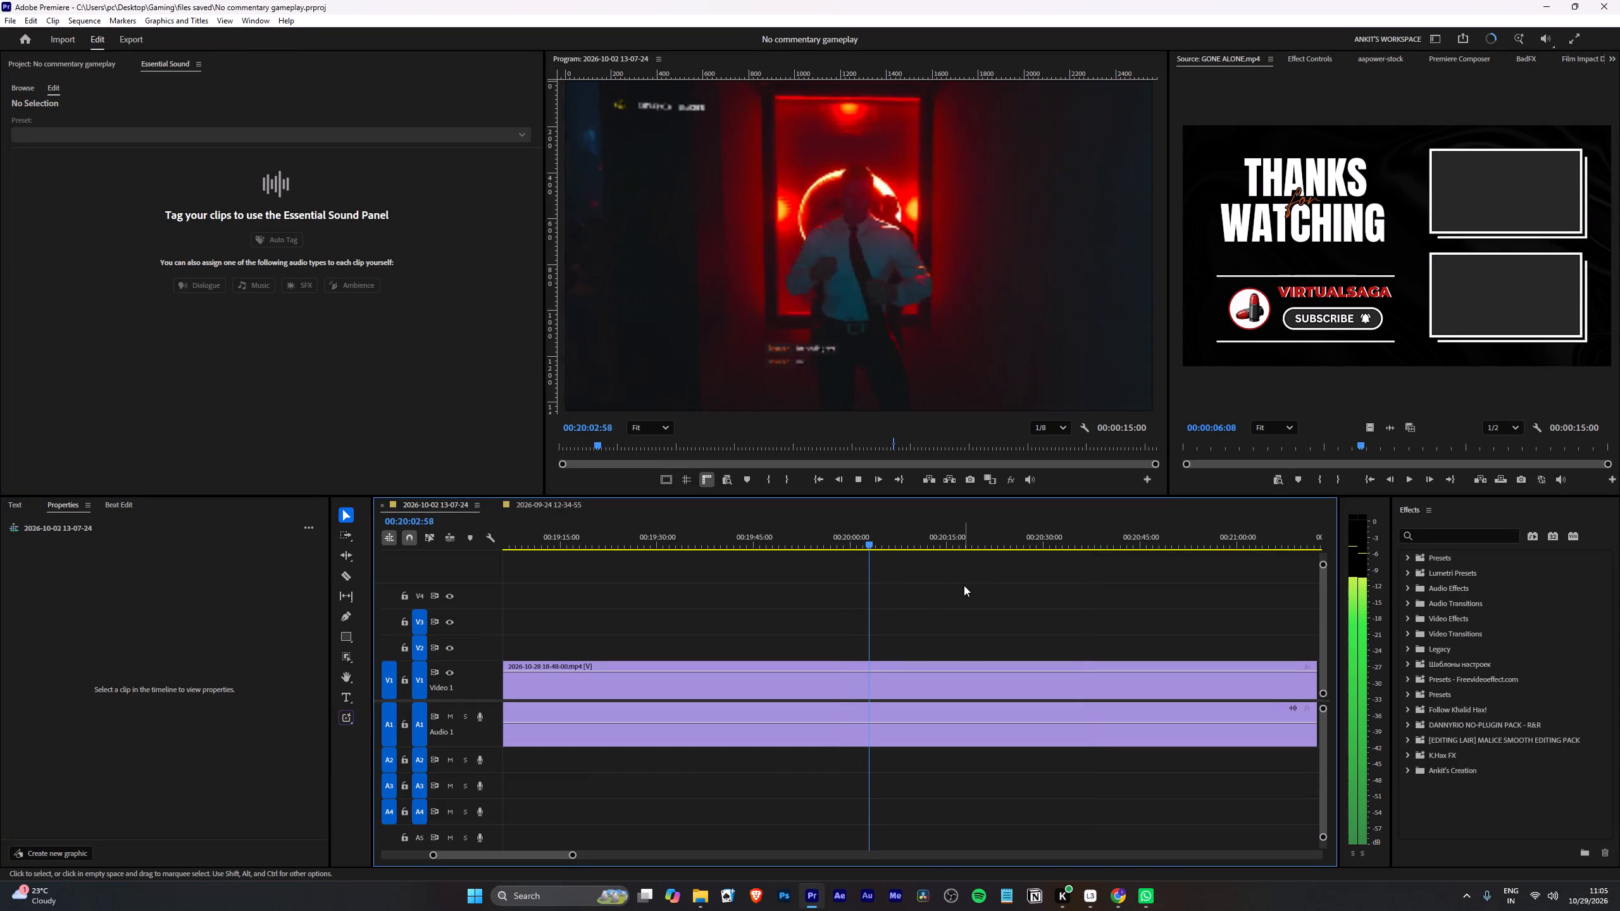
key("l")
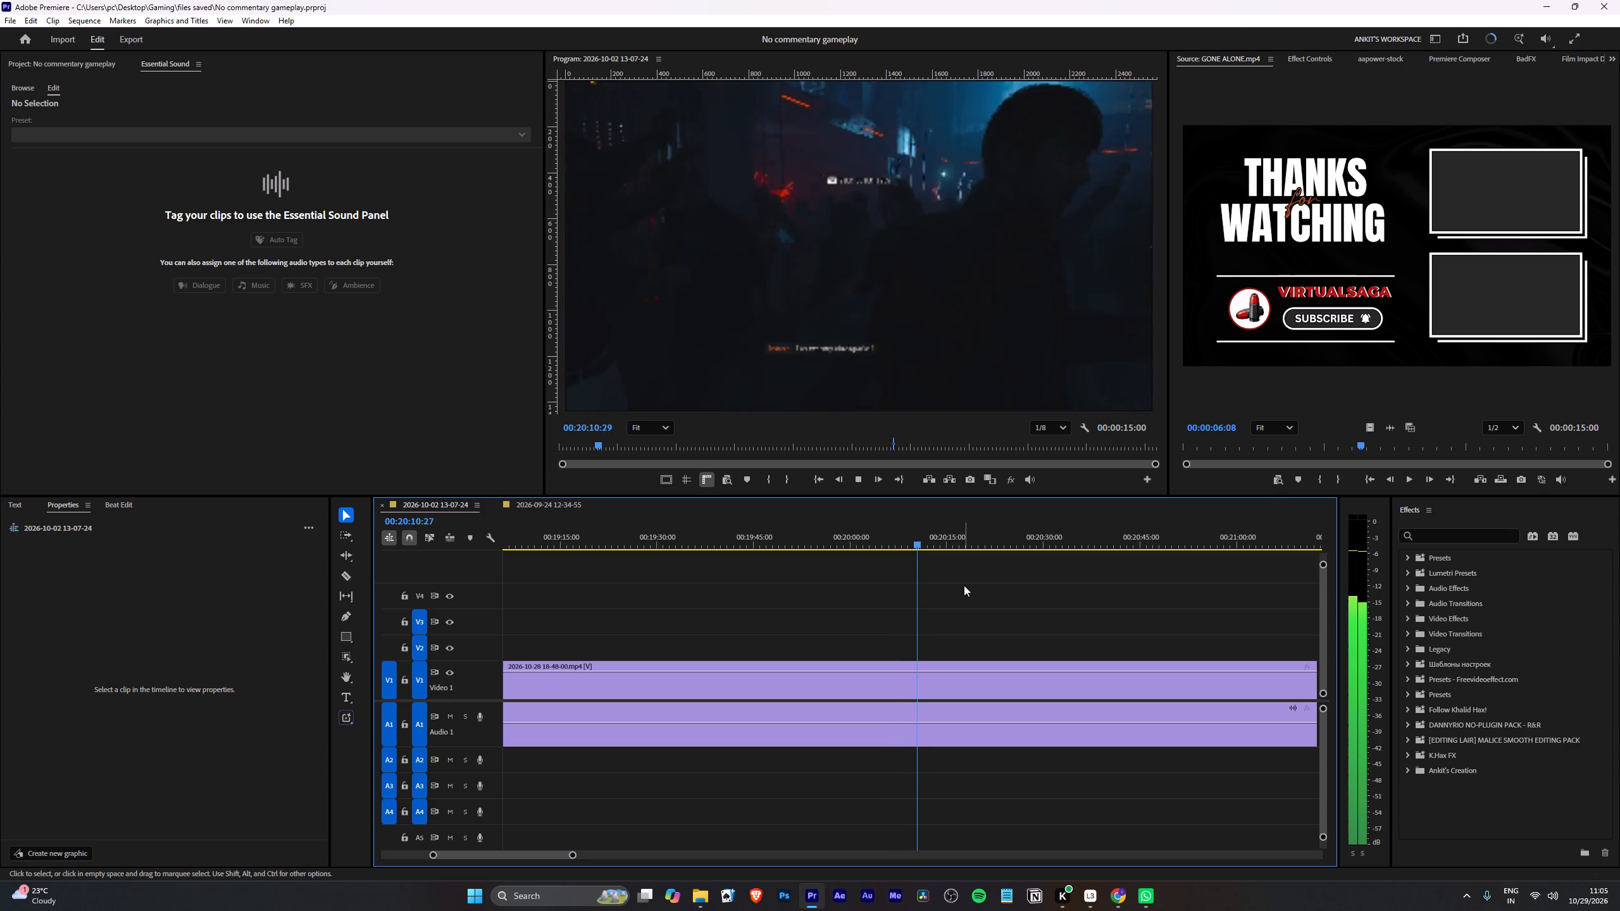
key("l")
key("space")
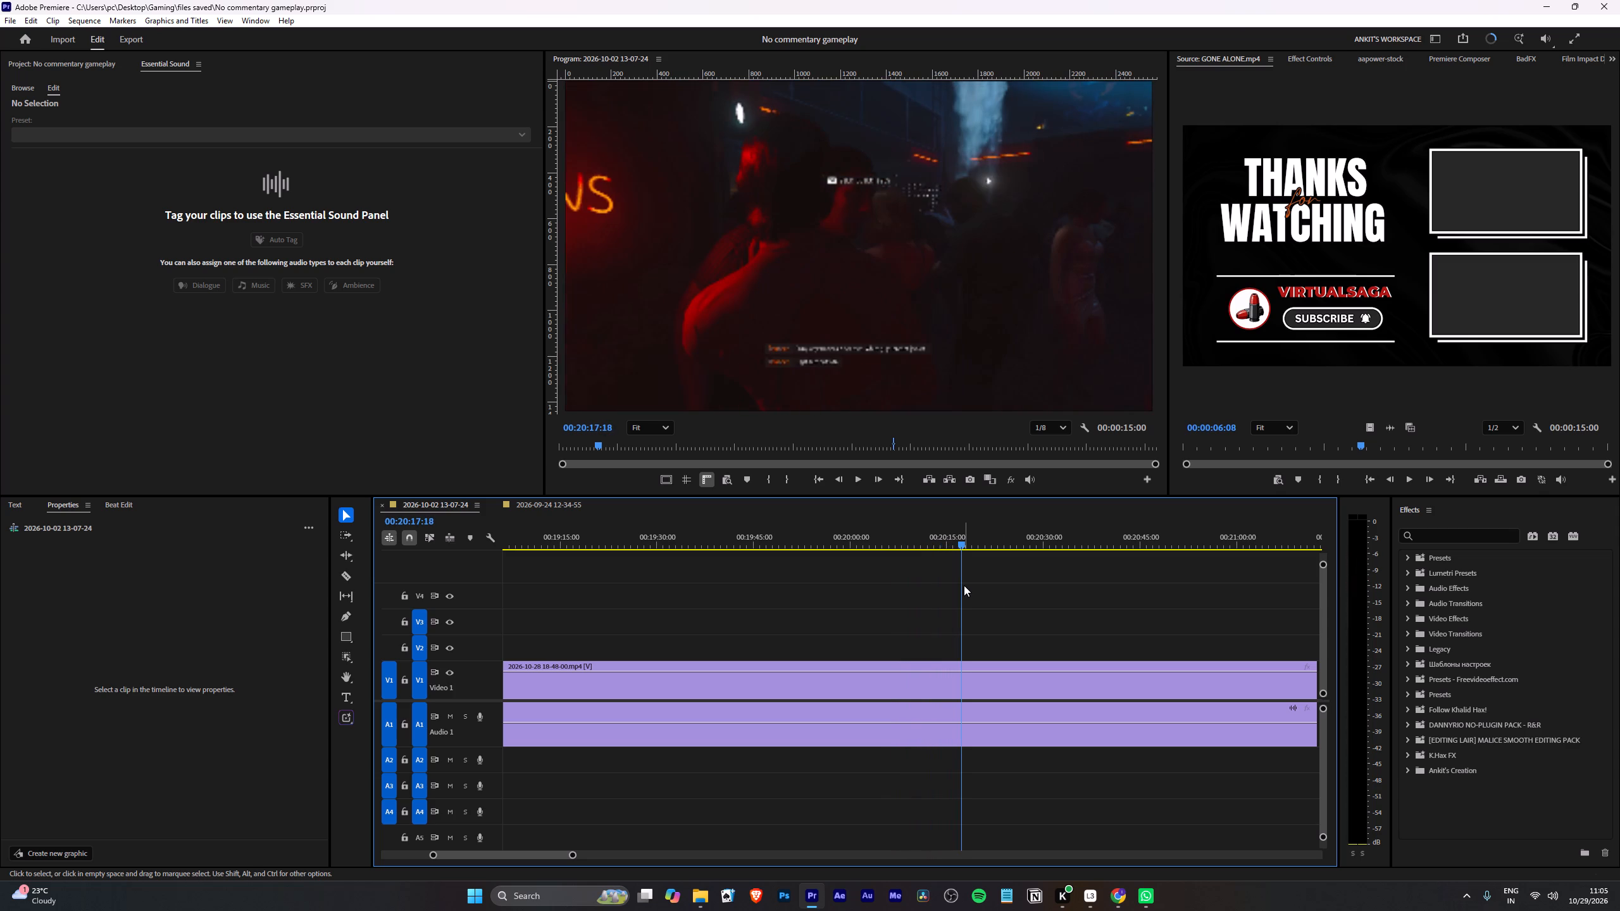
key("space")
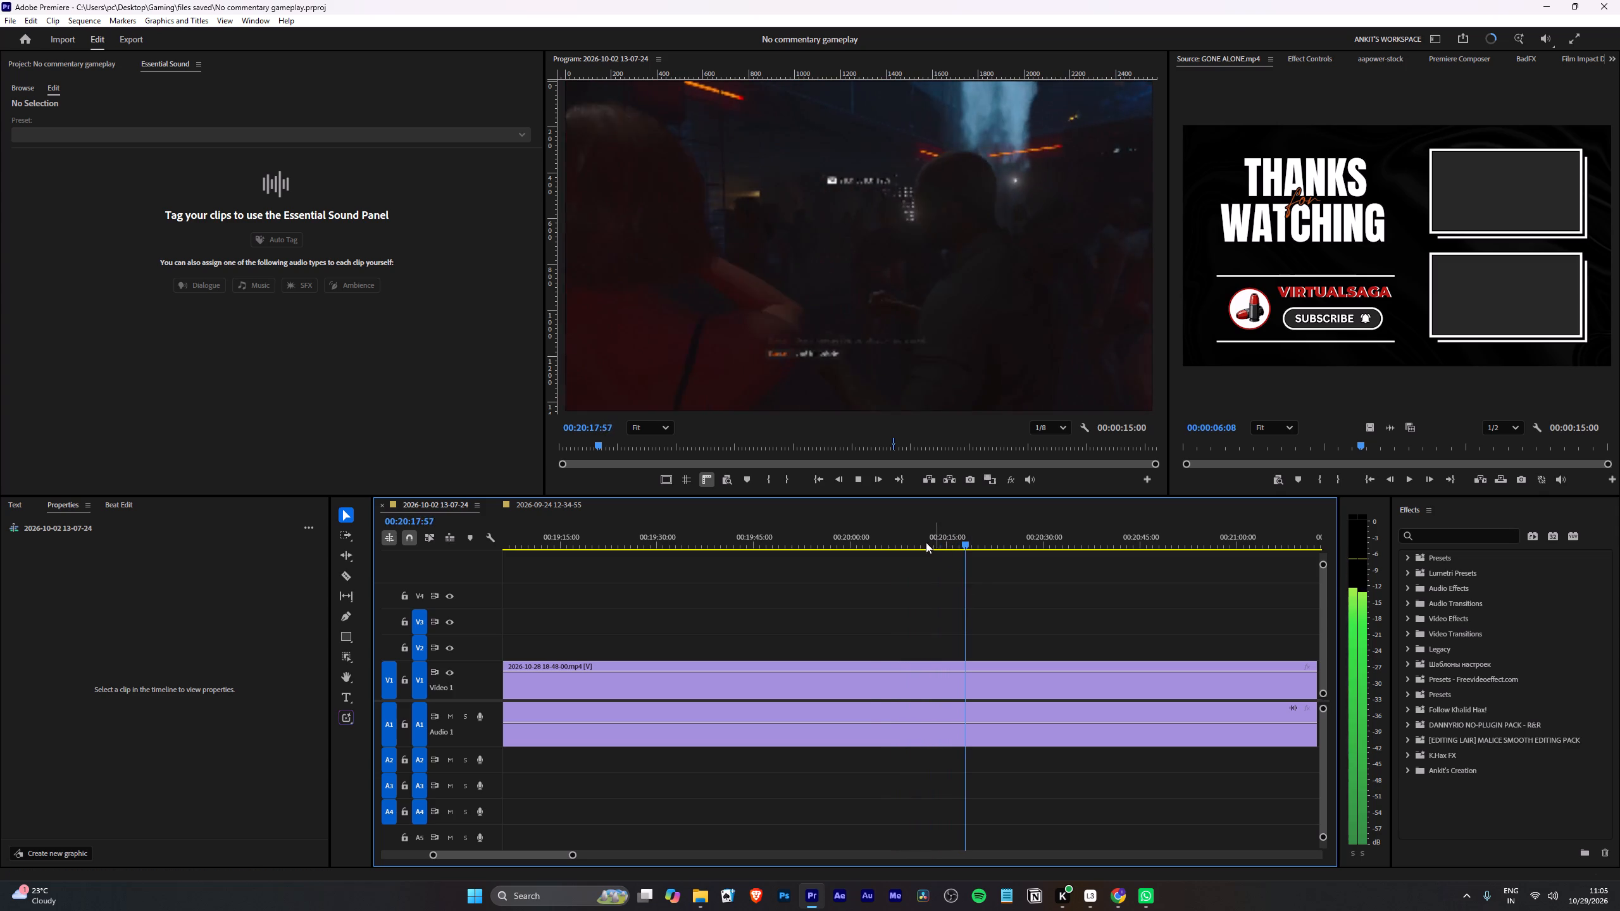
left_click_drag(913, 533, 873, 538)
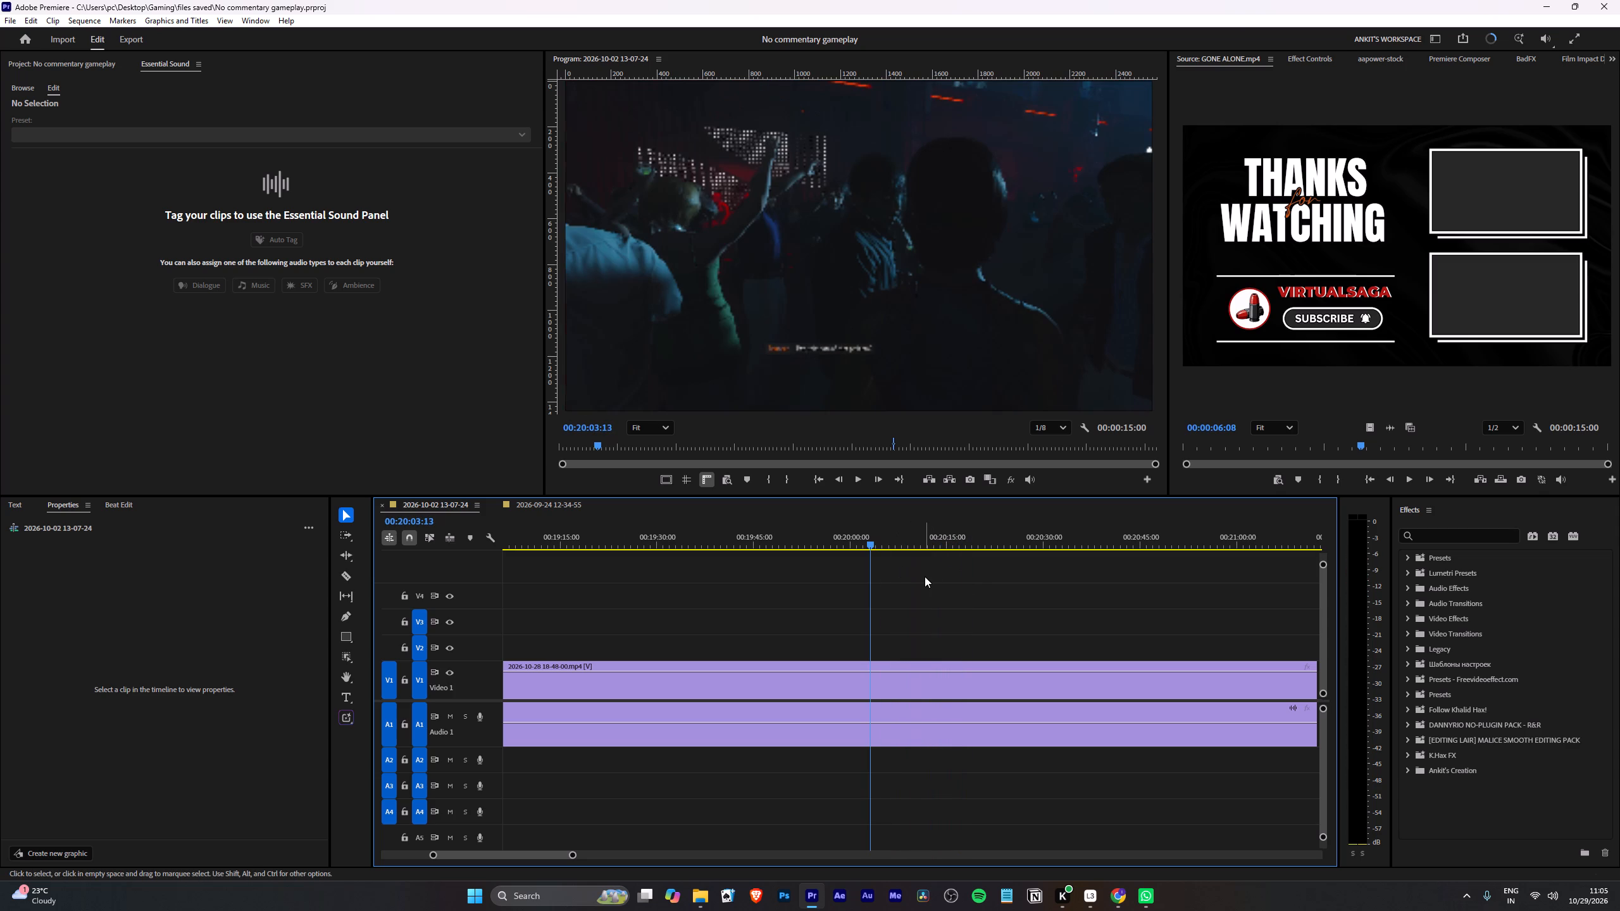
key("space")
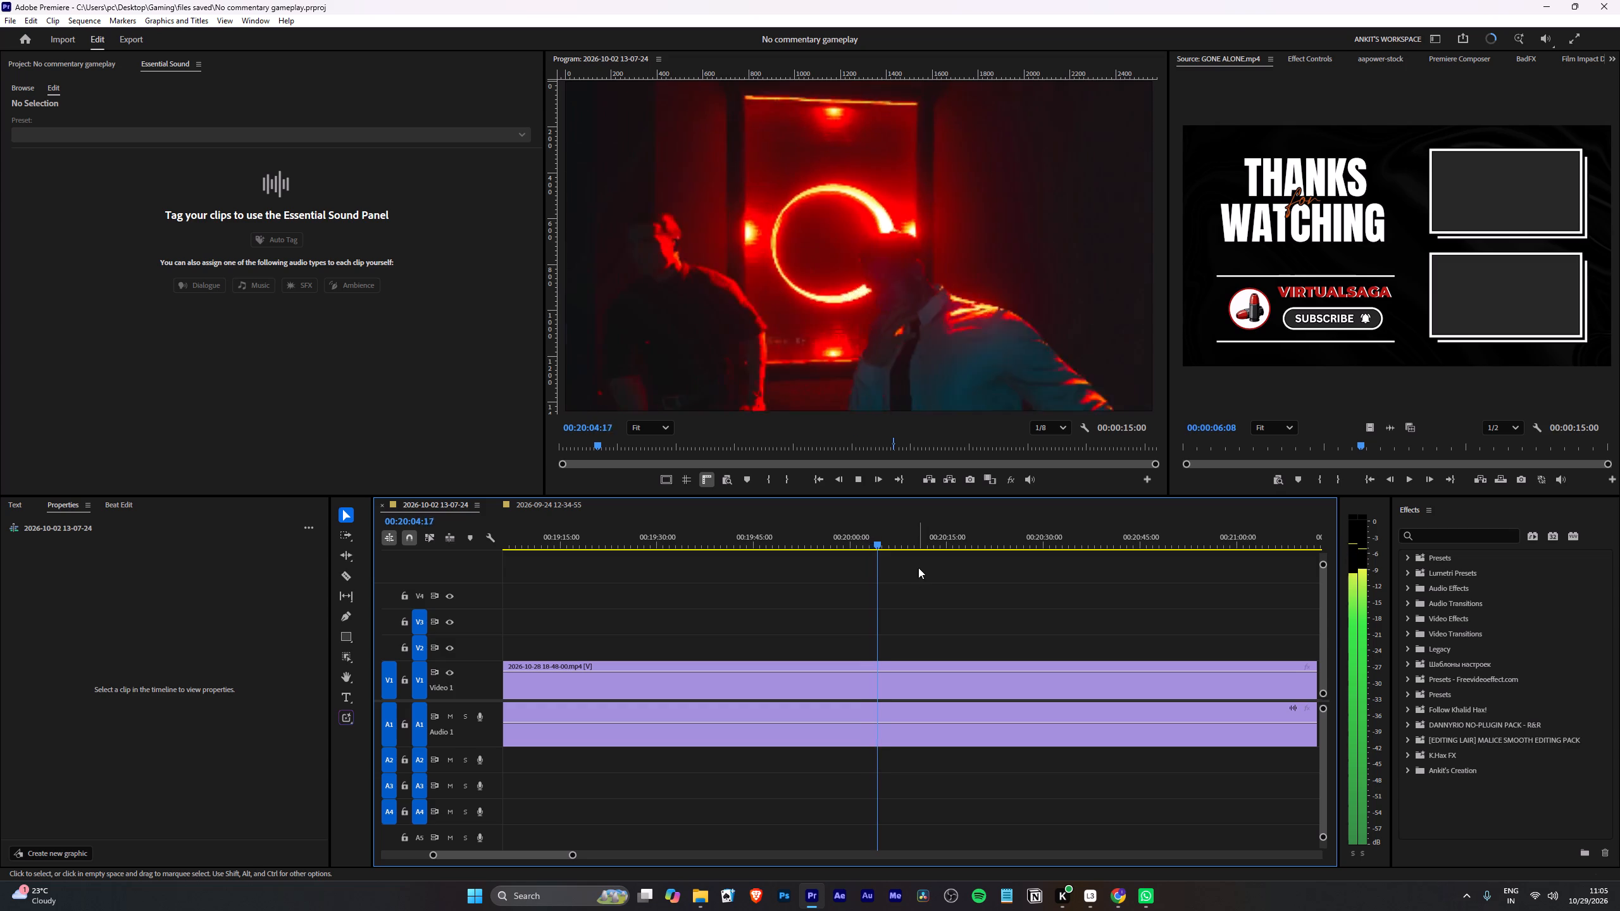
key("l")
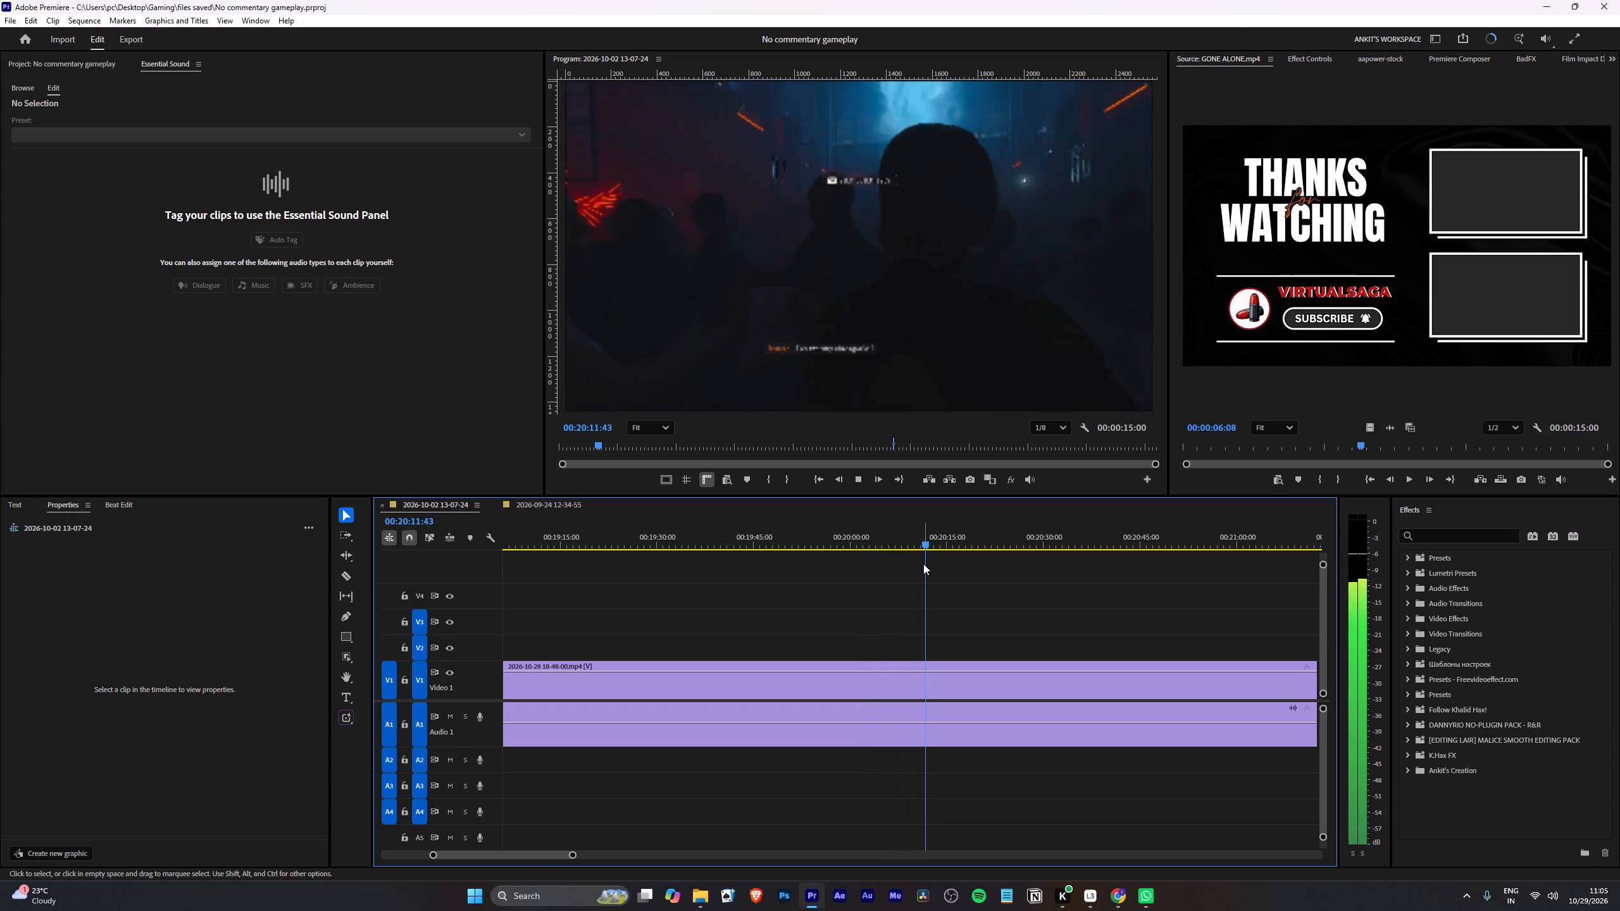
key("space")
key("space")
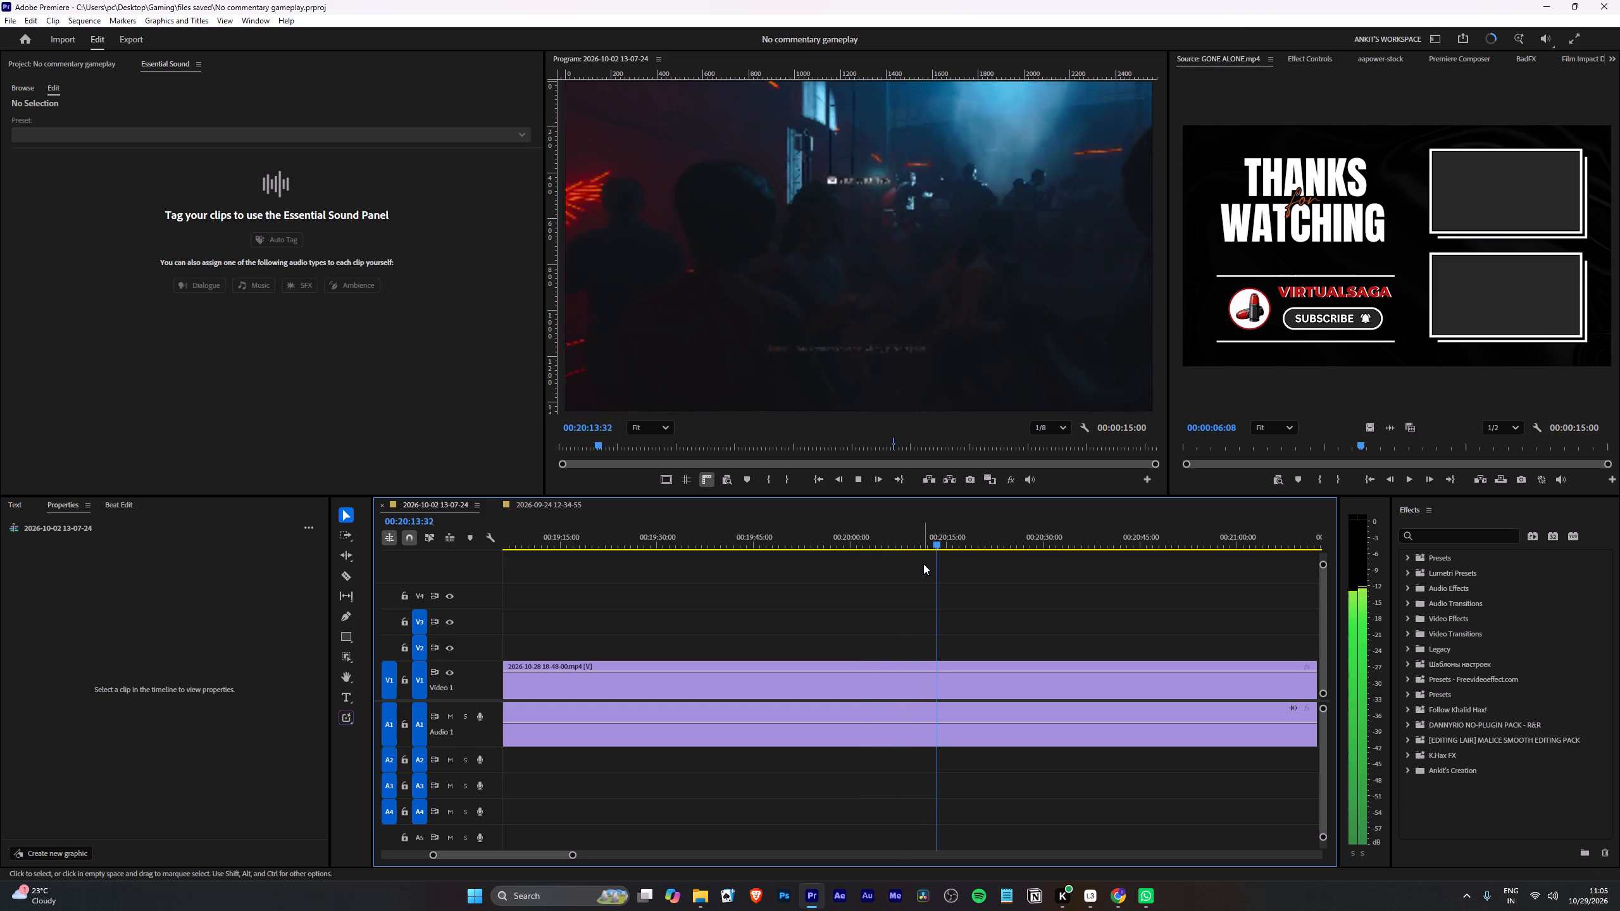
key("space")
key("space")
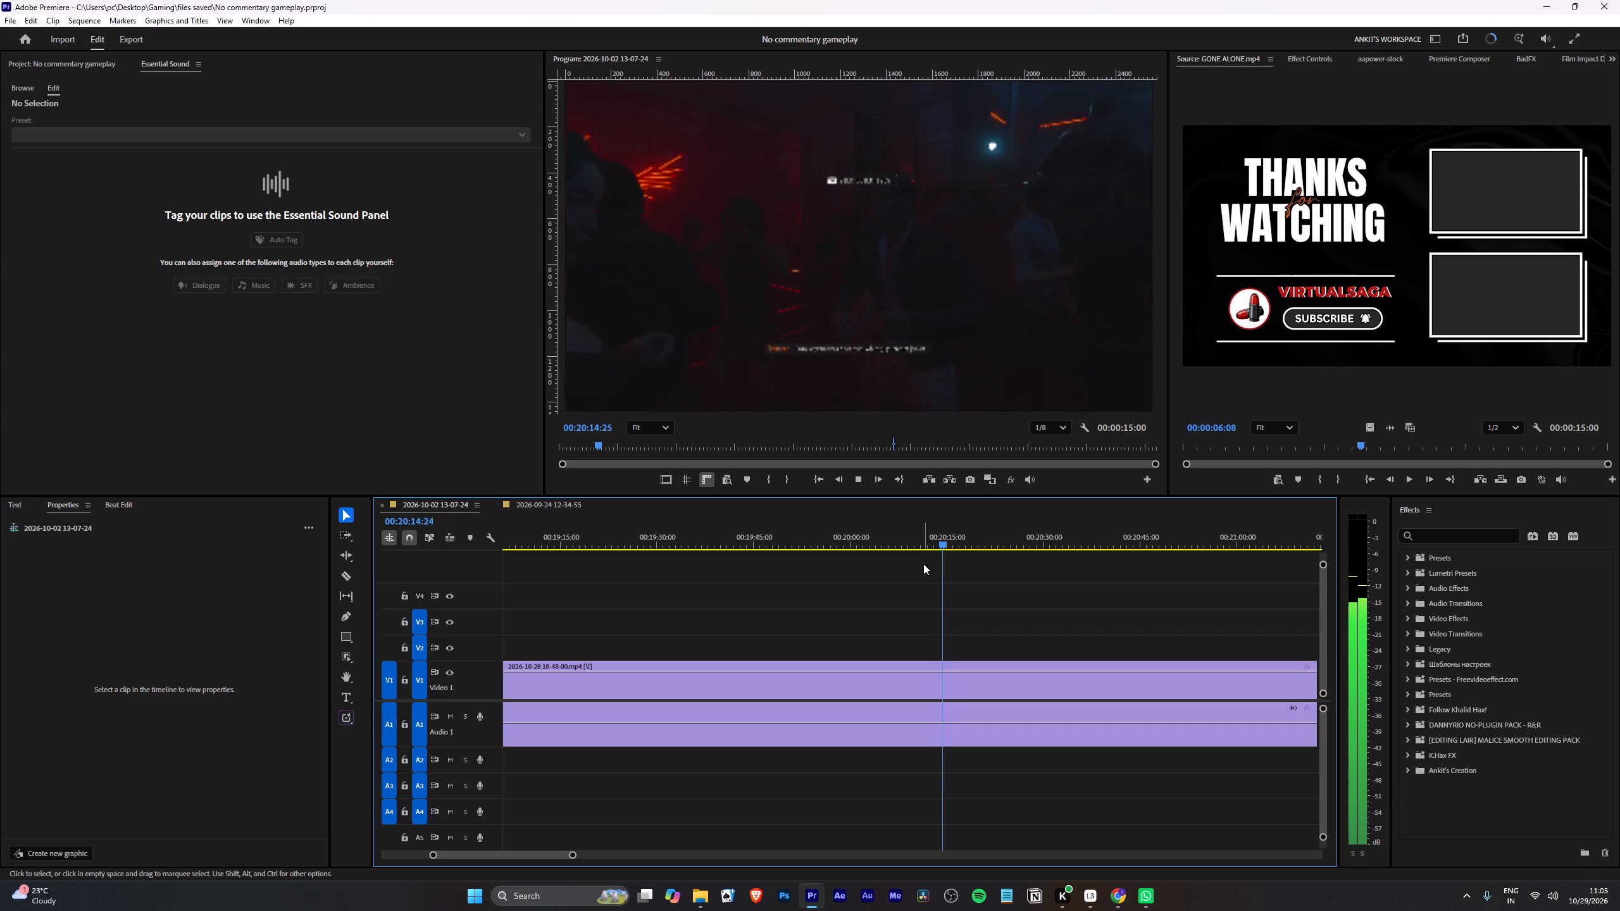
key("space")
key("space")
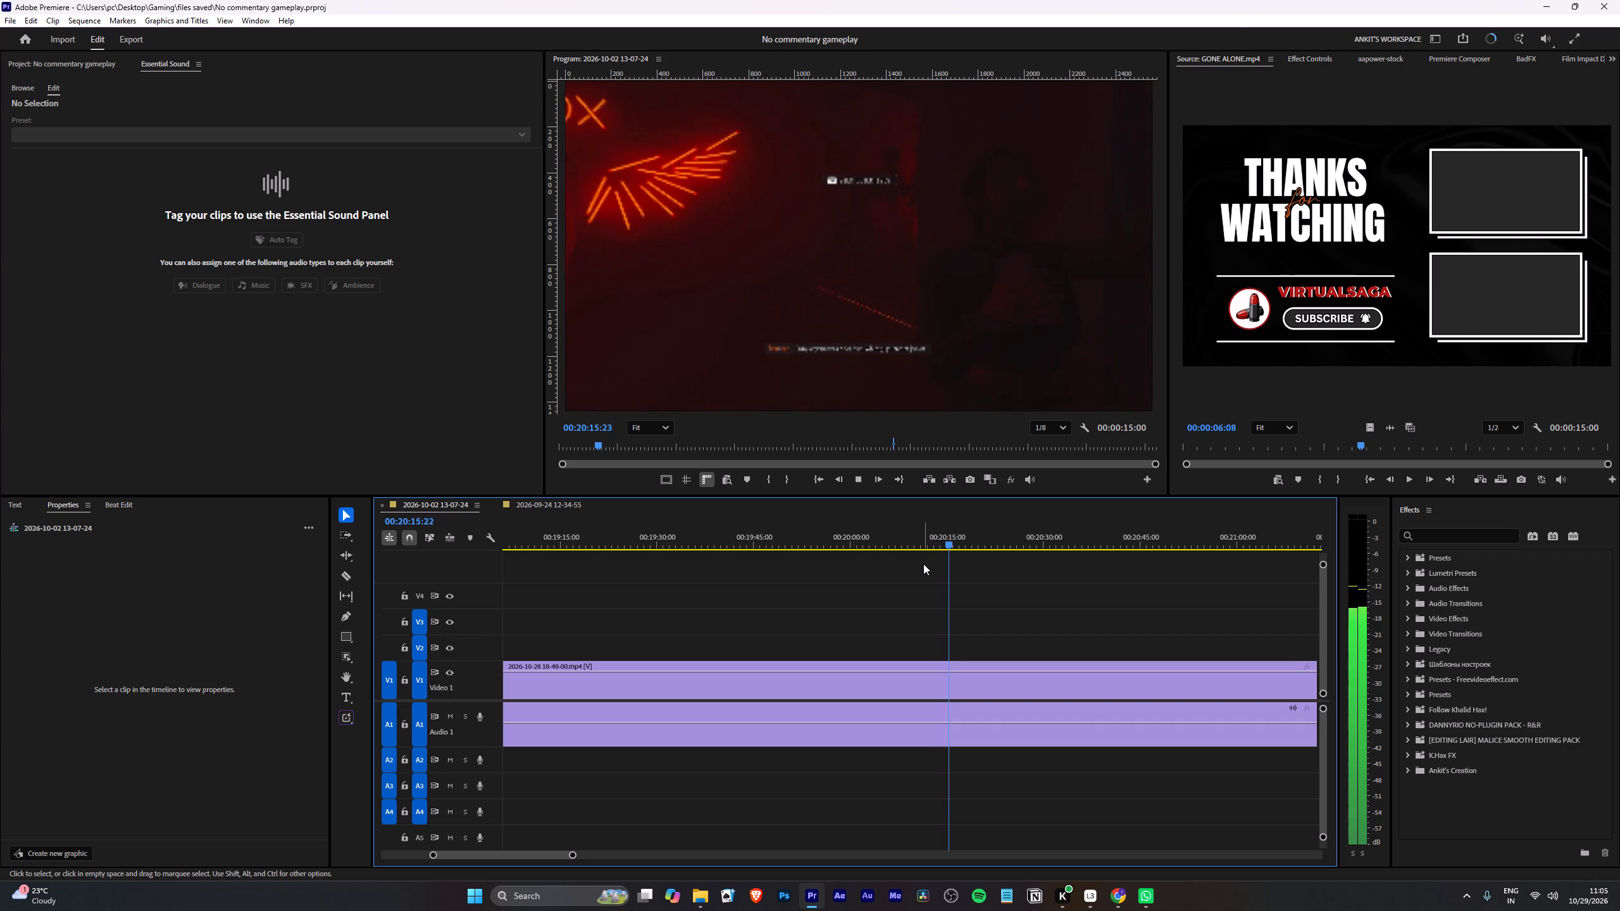
key("space")
type("w")
key("space")
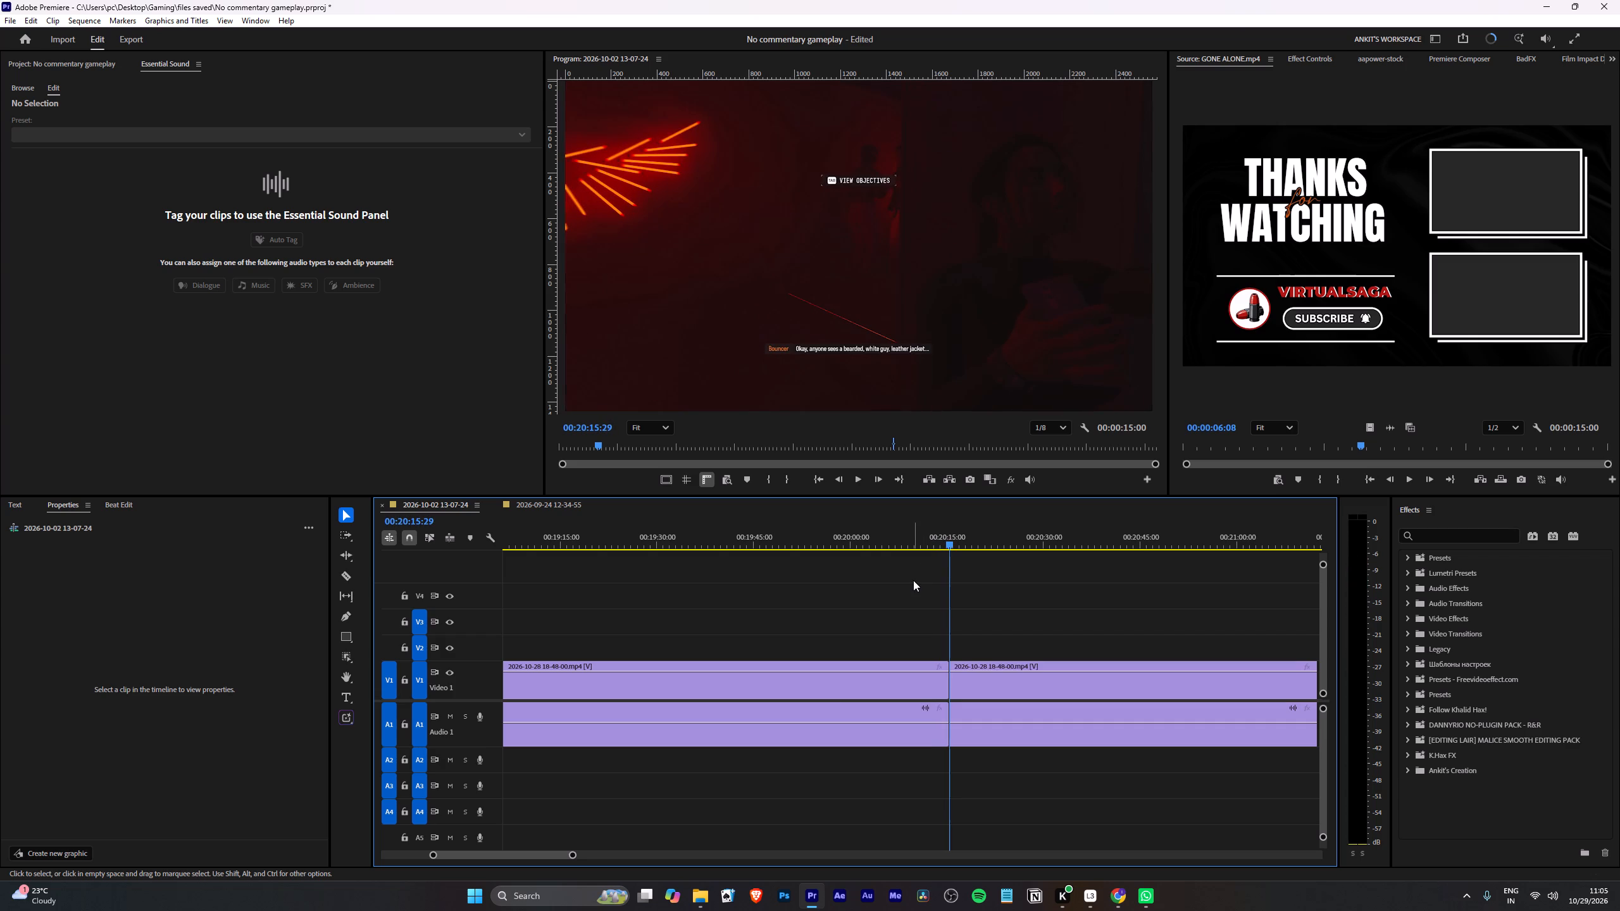
Review the footage after the 00:20:15:29 cut, through the blackout and the Try Again screen, to about 00:20:32.
scroll(904, 599, "down", 5)
type("ll")
key("space")
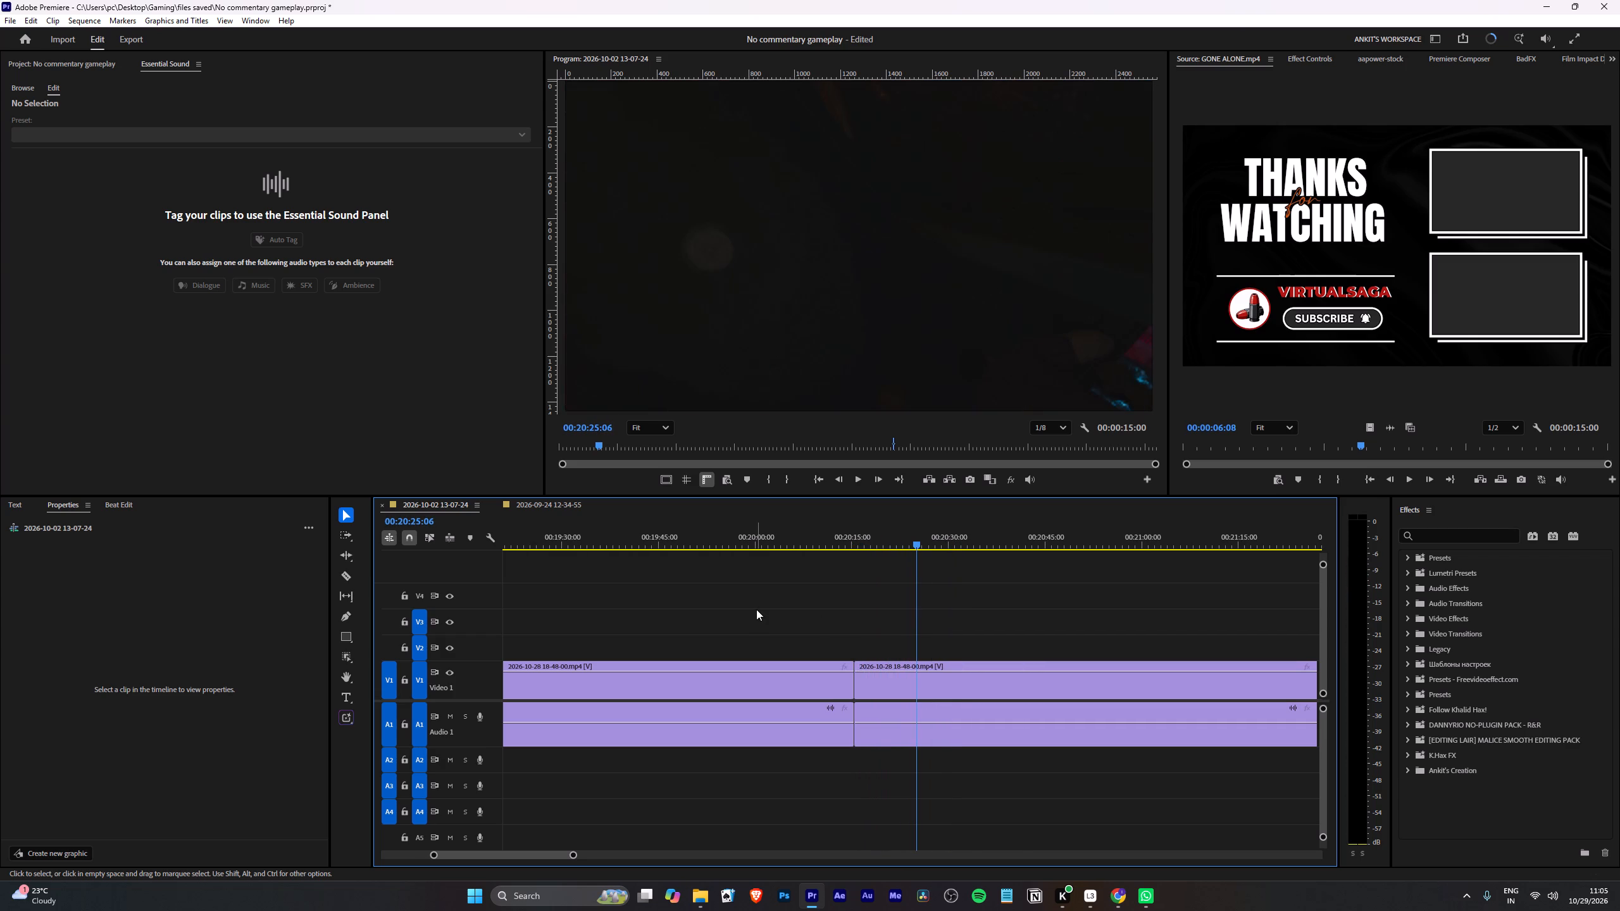
key("space")
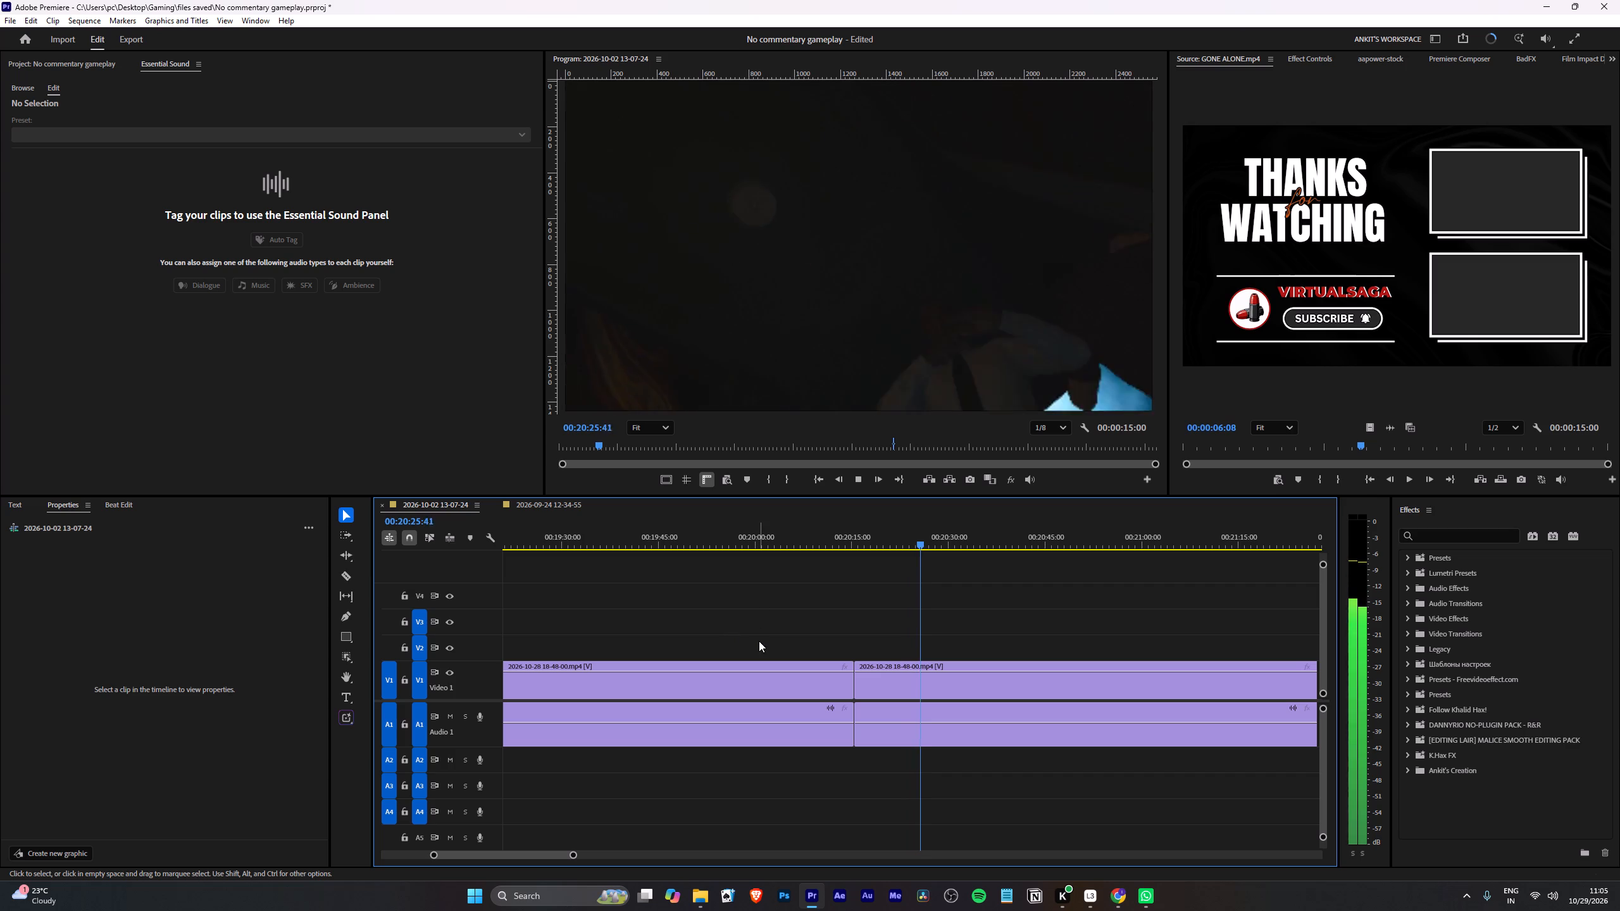
key("space")
key("space")
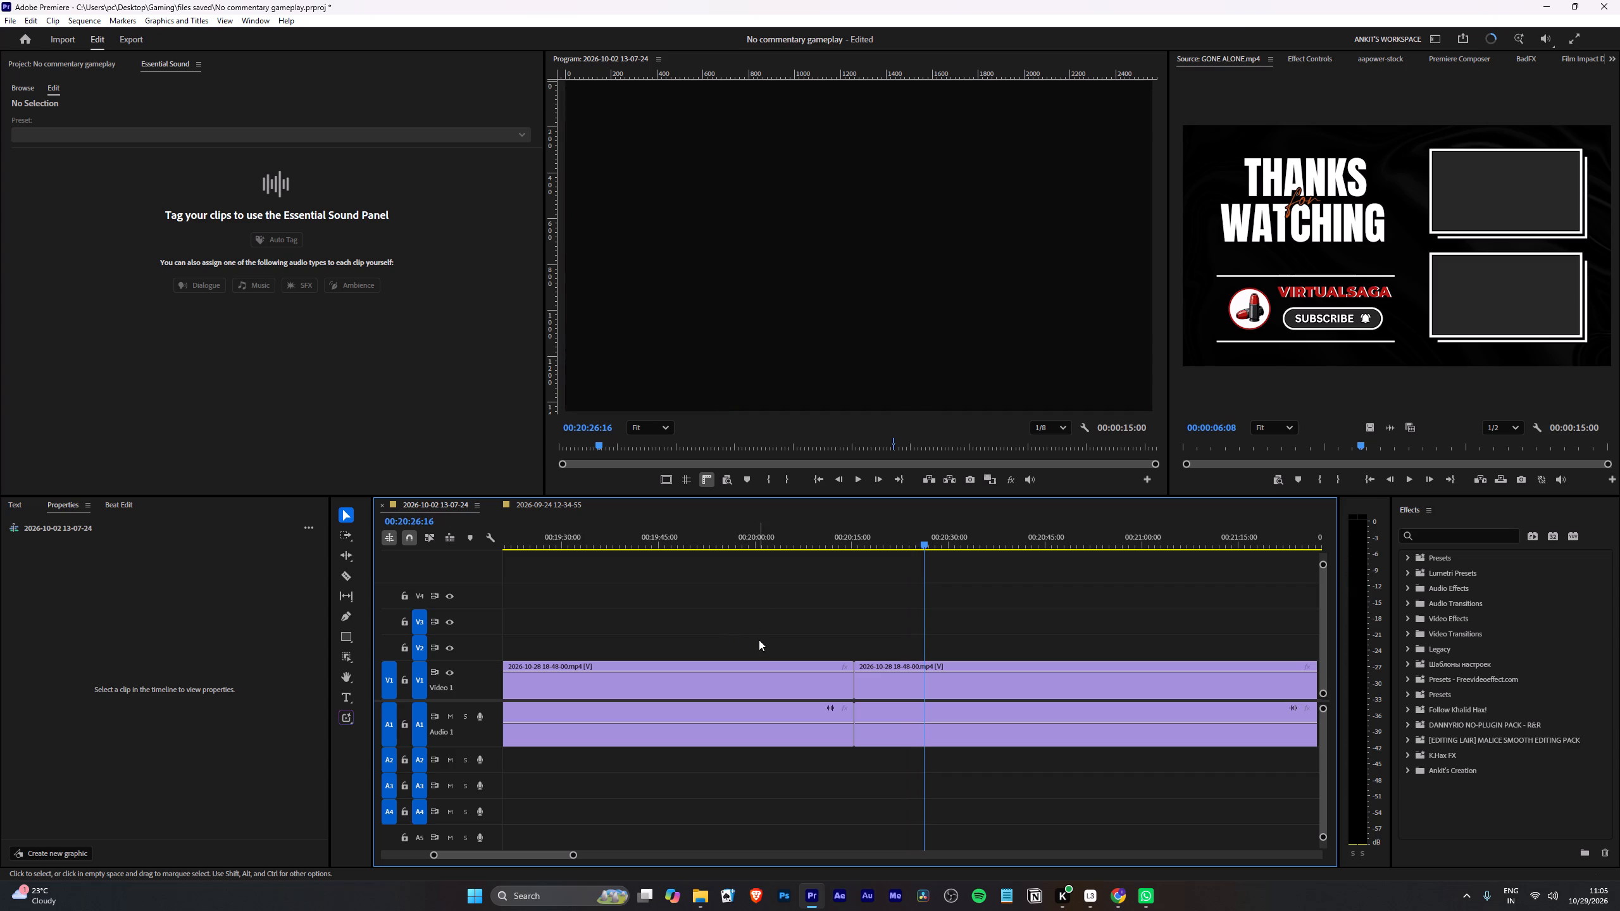
key("space")
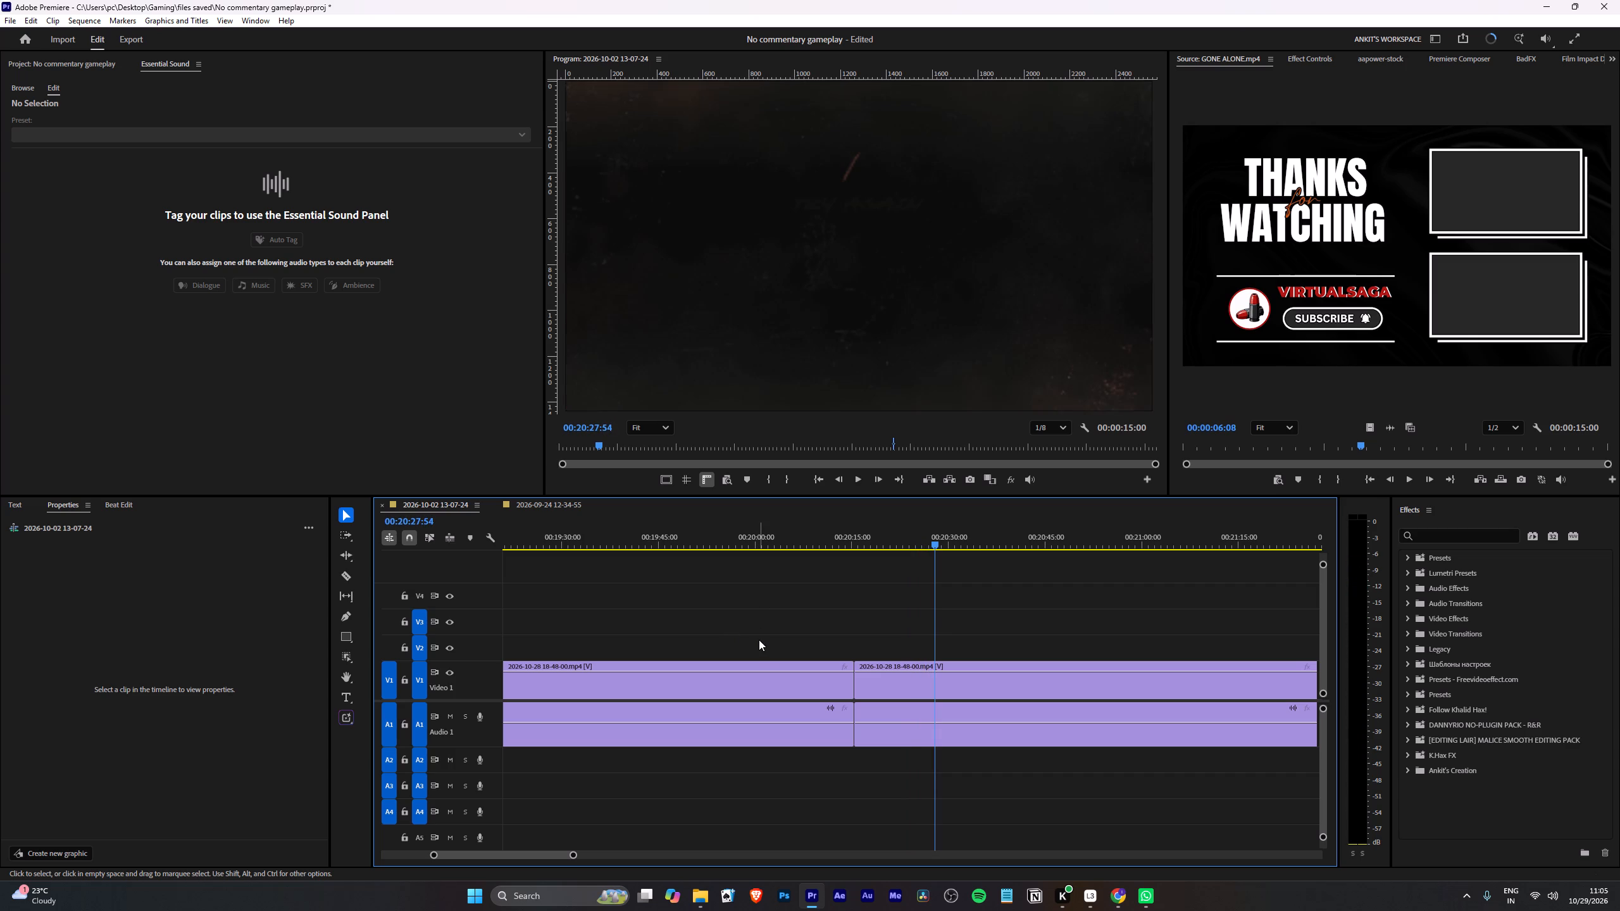
scroll(916, 617, "up", 11, "alt")
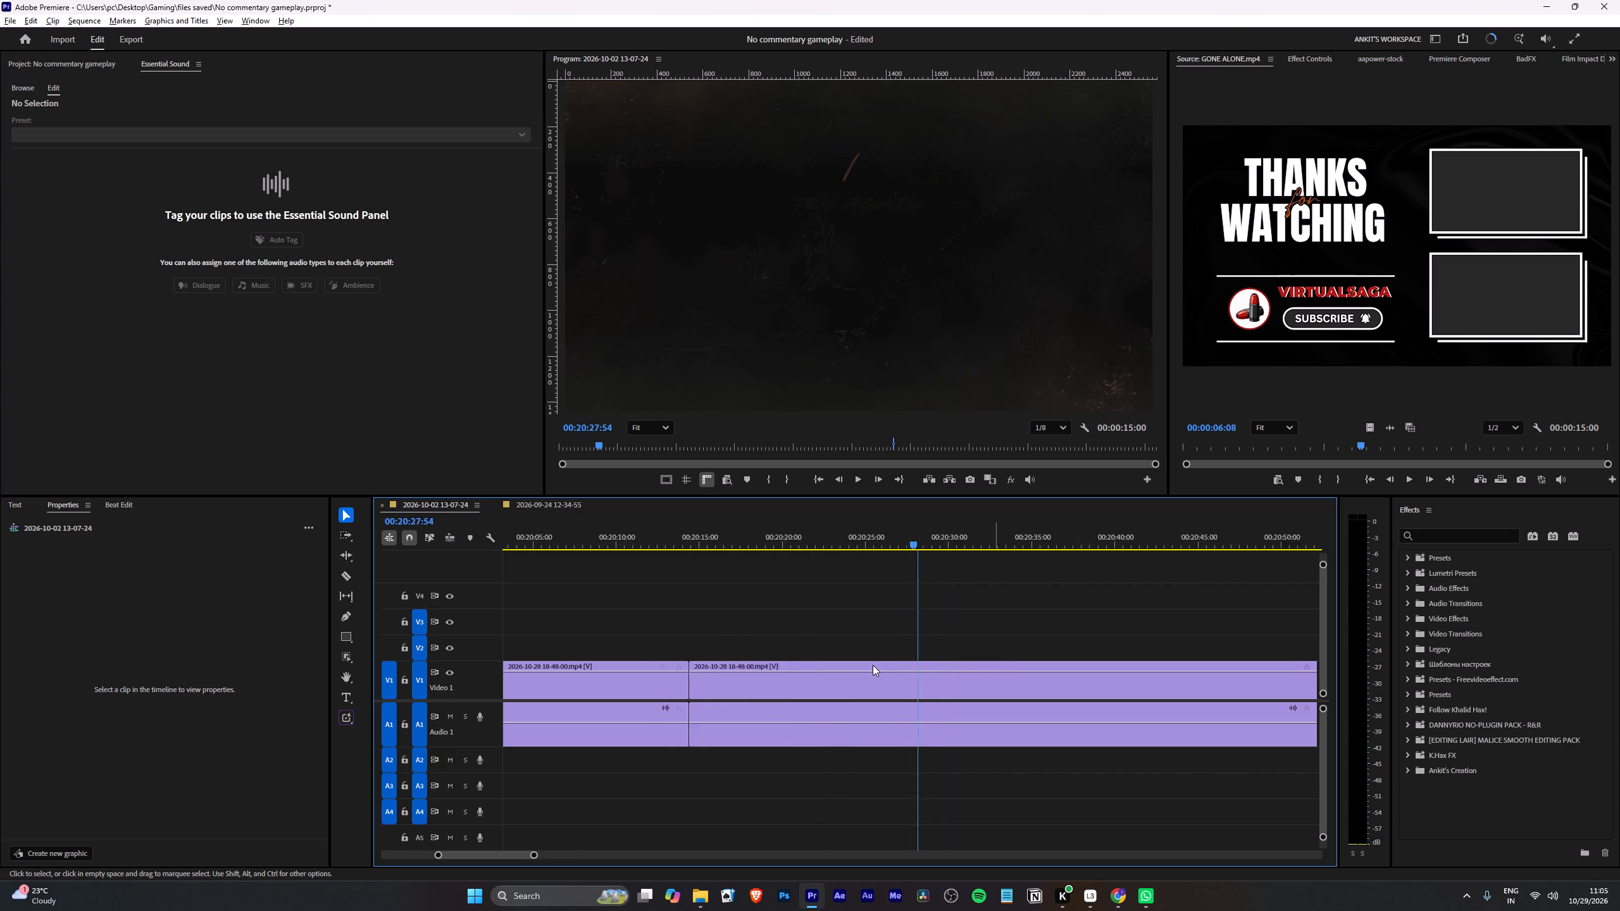
scroll(873, 665, "up", 1, "alt")
key("Right")
key("Right")
key("Right")
key("Right")
key("Right")
key("Right")
key("Right")
key("Right")
key("Right")
key("Right")
key("Right")
key("Right")
key("Right")
key("Right")
key("Right")
key("Right")
key("Right")
key("Right")
key("Right")
key("Right")
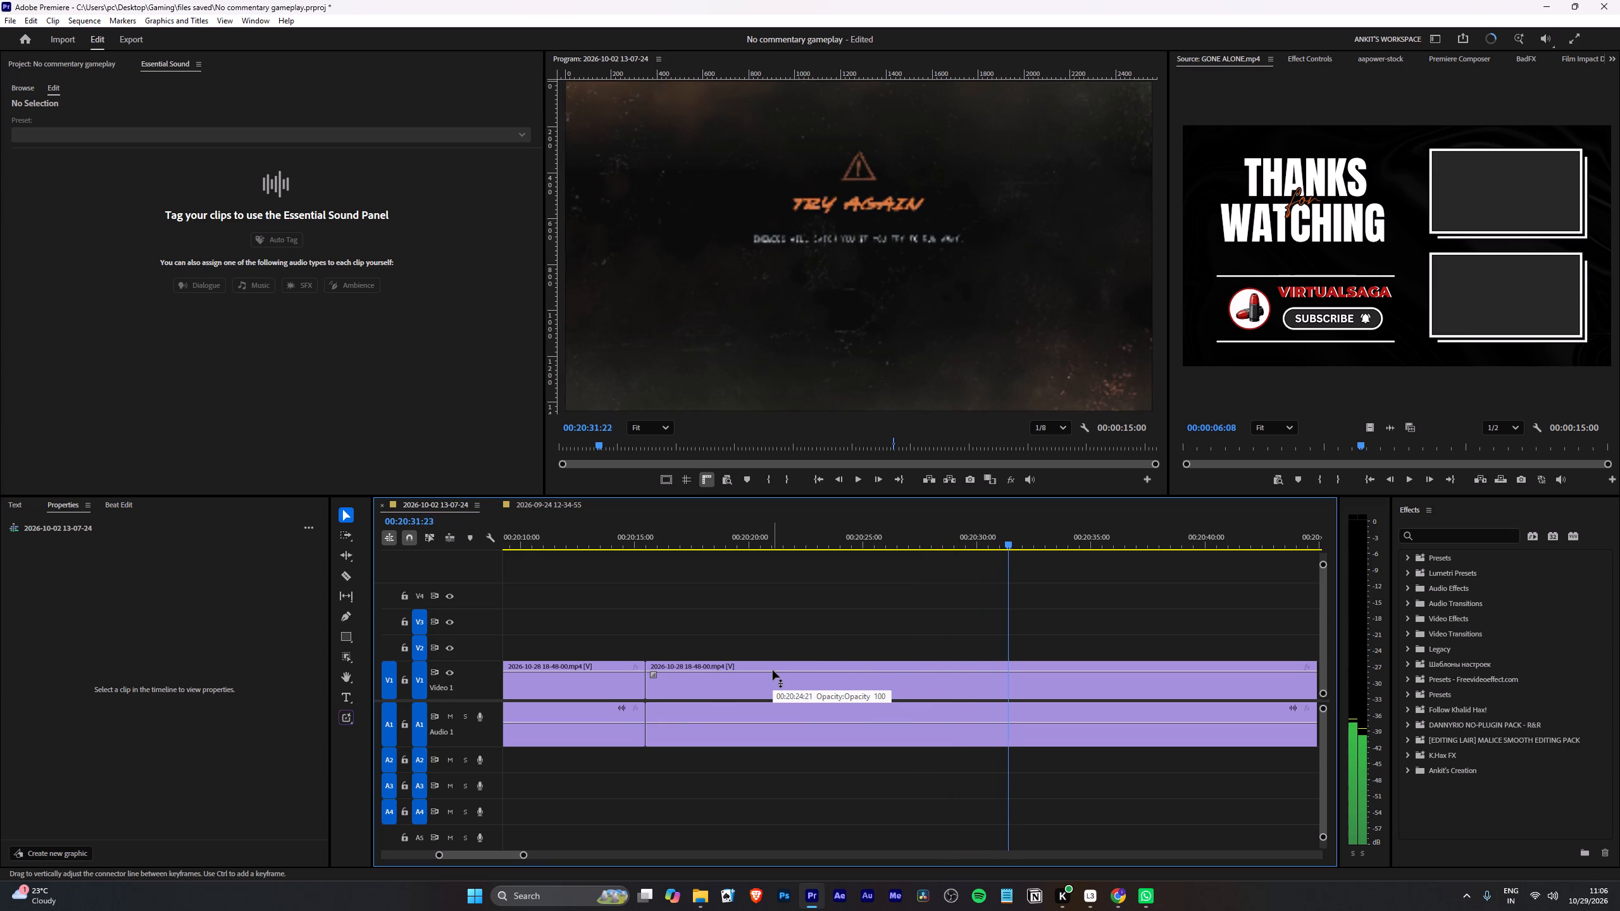
key("space")
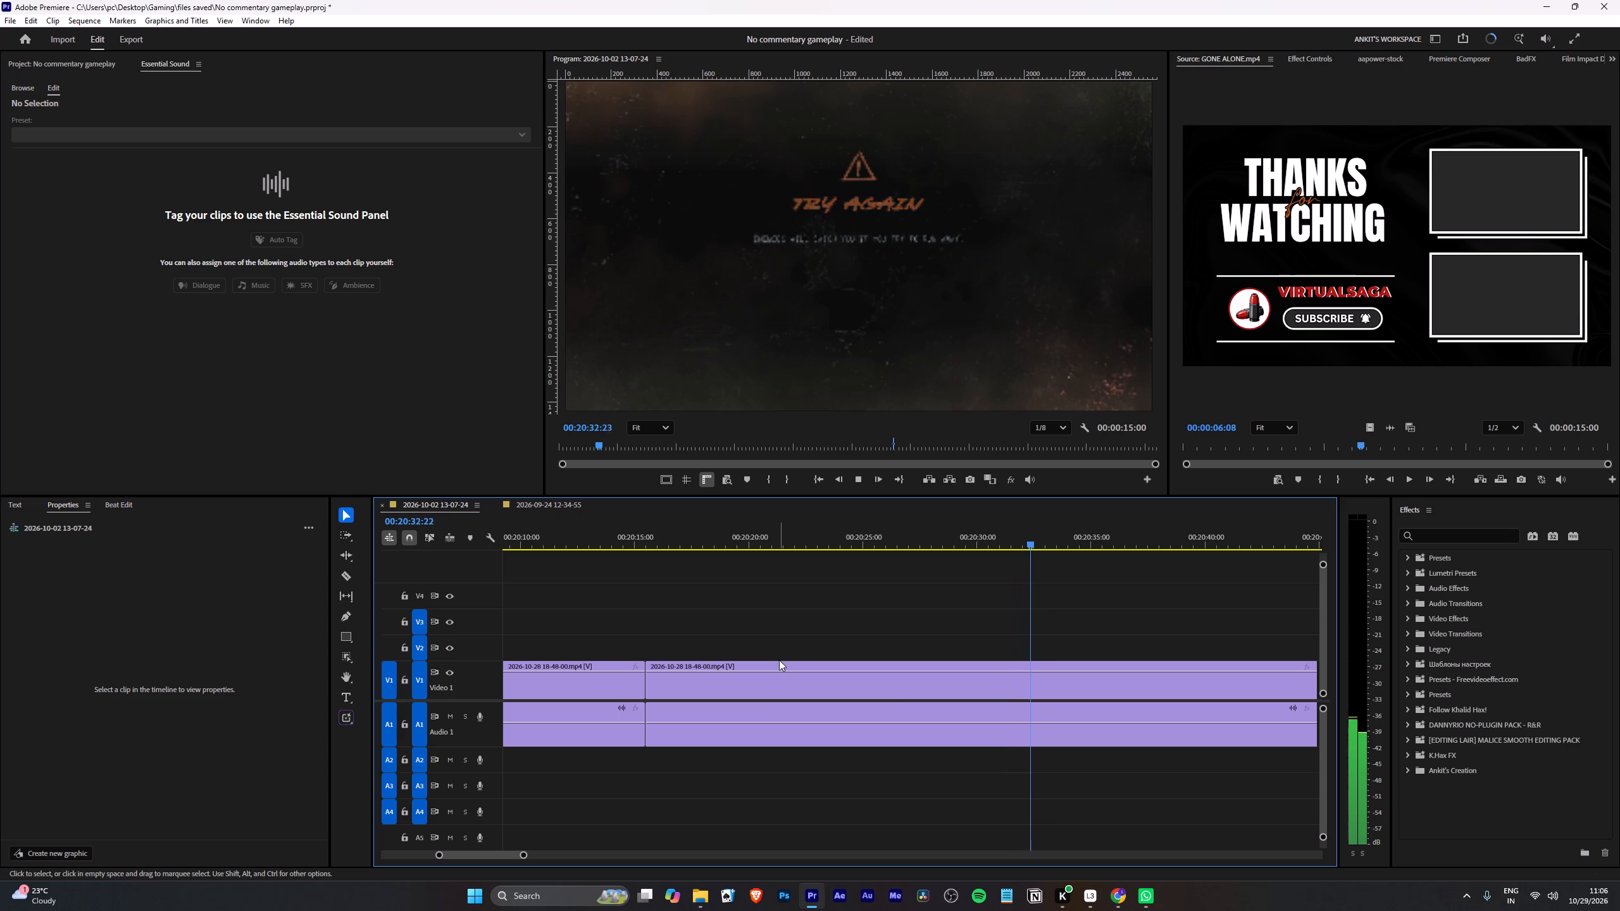
key("space")
Step frame by frame past the Try Again screen to locate where gameplay resumes, bringing the playhead to about 00:20:33:55.
key("Right")
key("Right")
key("Right")
key("Right")
key("Right")
key("Right")
key("Right")
key("Right")
key("Right")
key("Right")
key("Right")
key("Right")
key("Right")
key("Right")
key("Right")
key("Right")
key("Right")
key("Right")
key("Right")
key("Right")
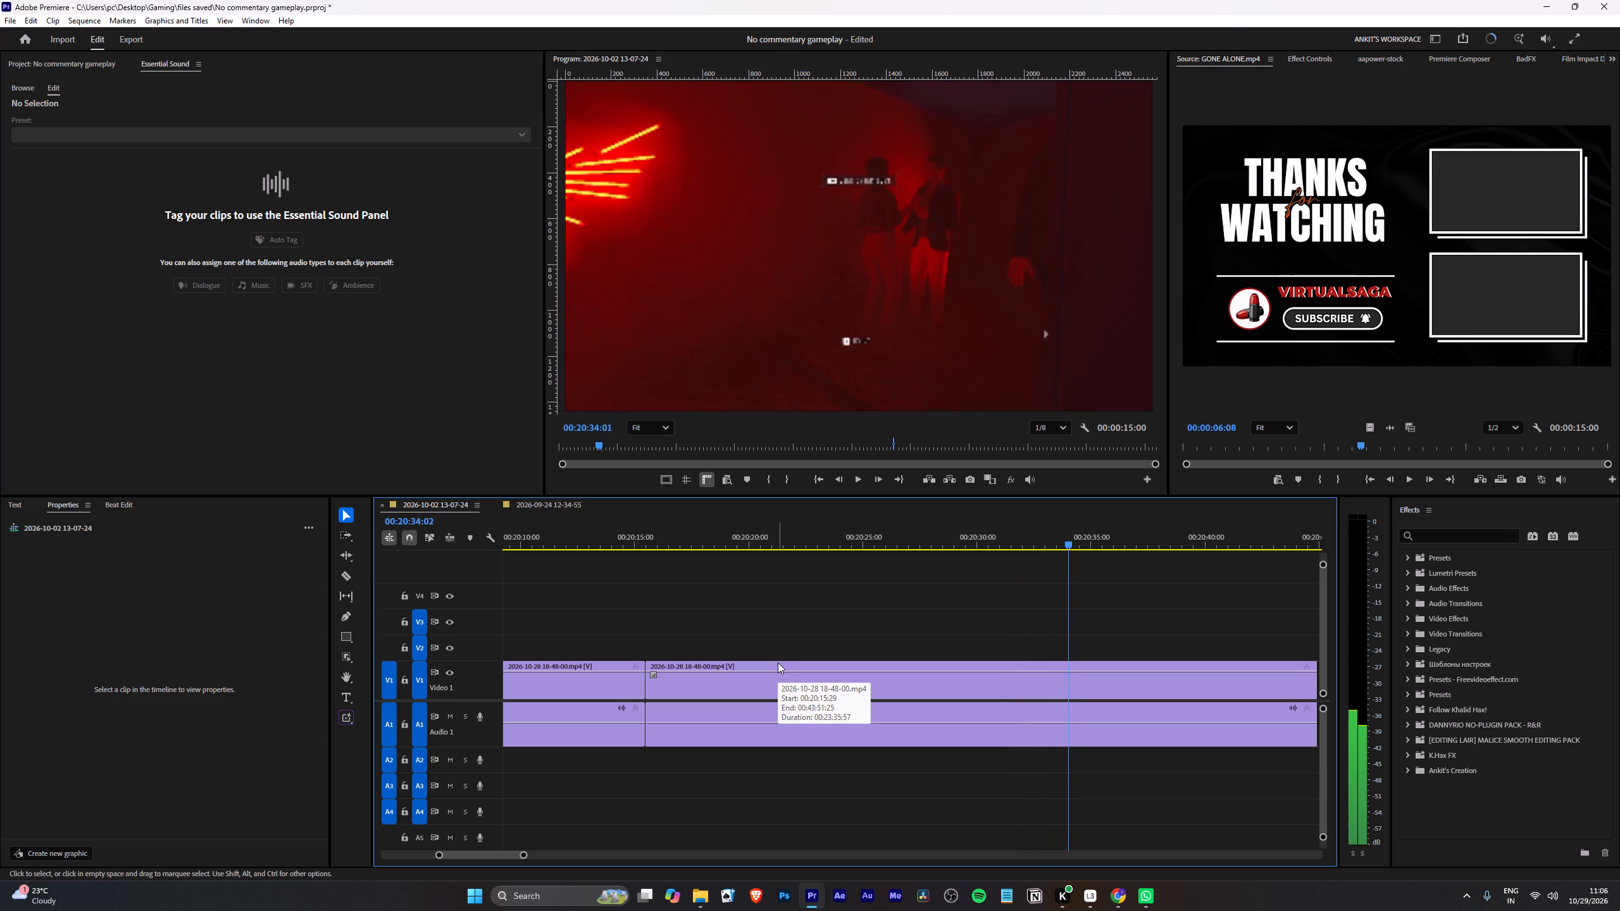
key("Left")
key("Left")
key("Left")
key("Left")
key("Left")
key("Left")
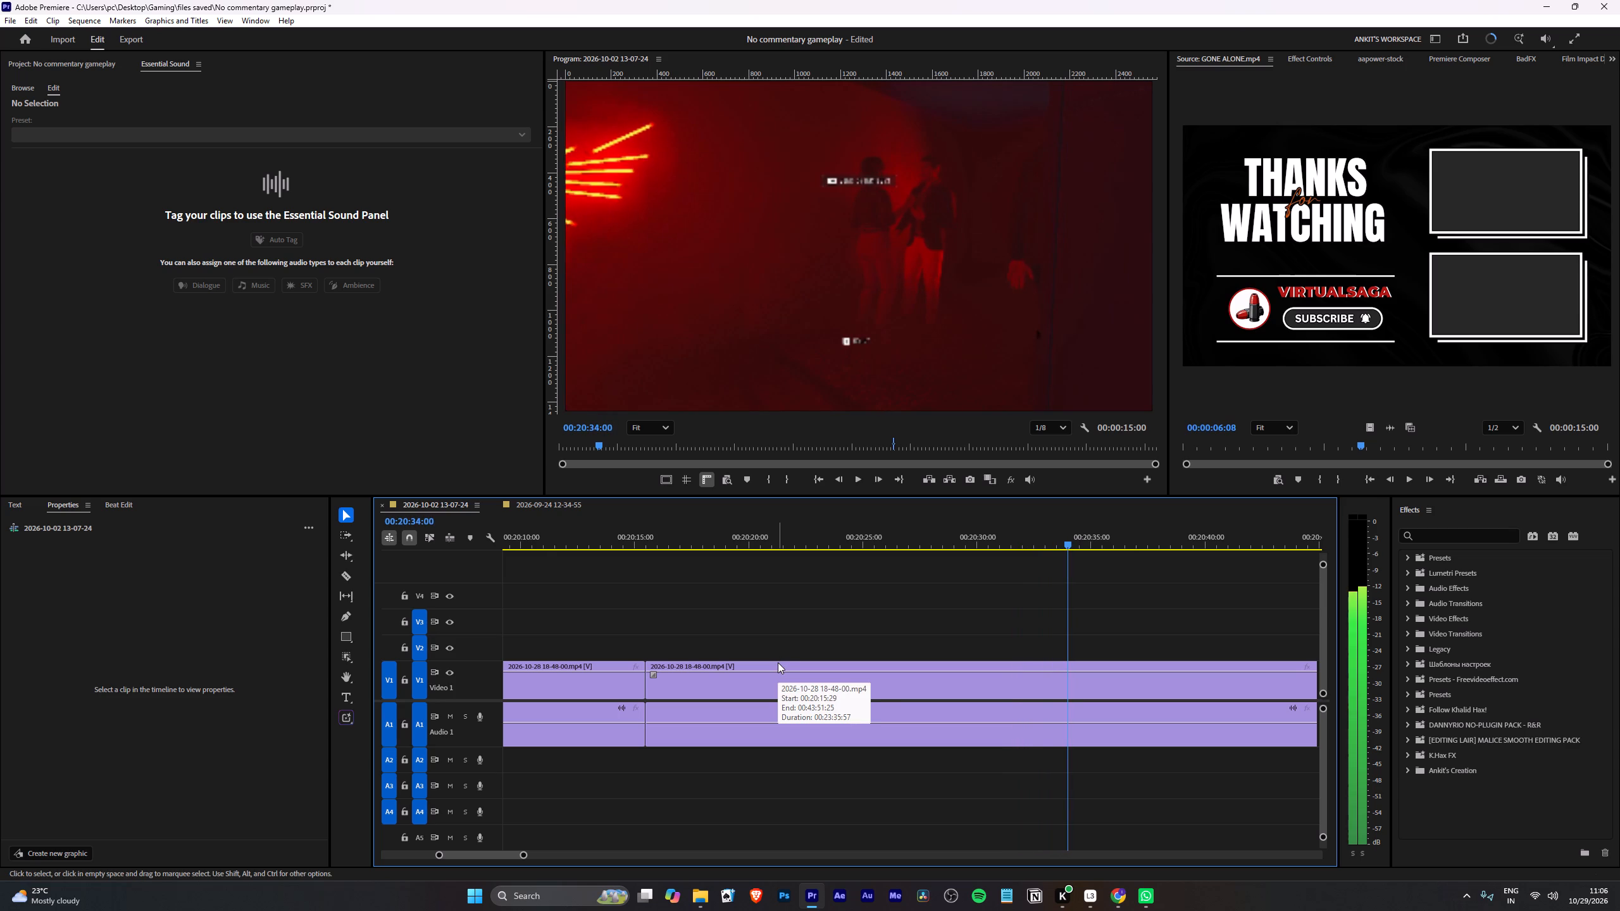
key("Left")
key("Left")
key("Left")
key("Left")
key("Left")
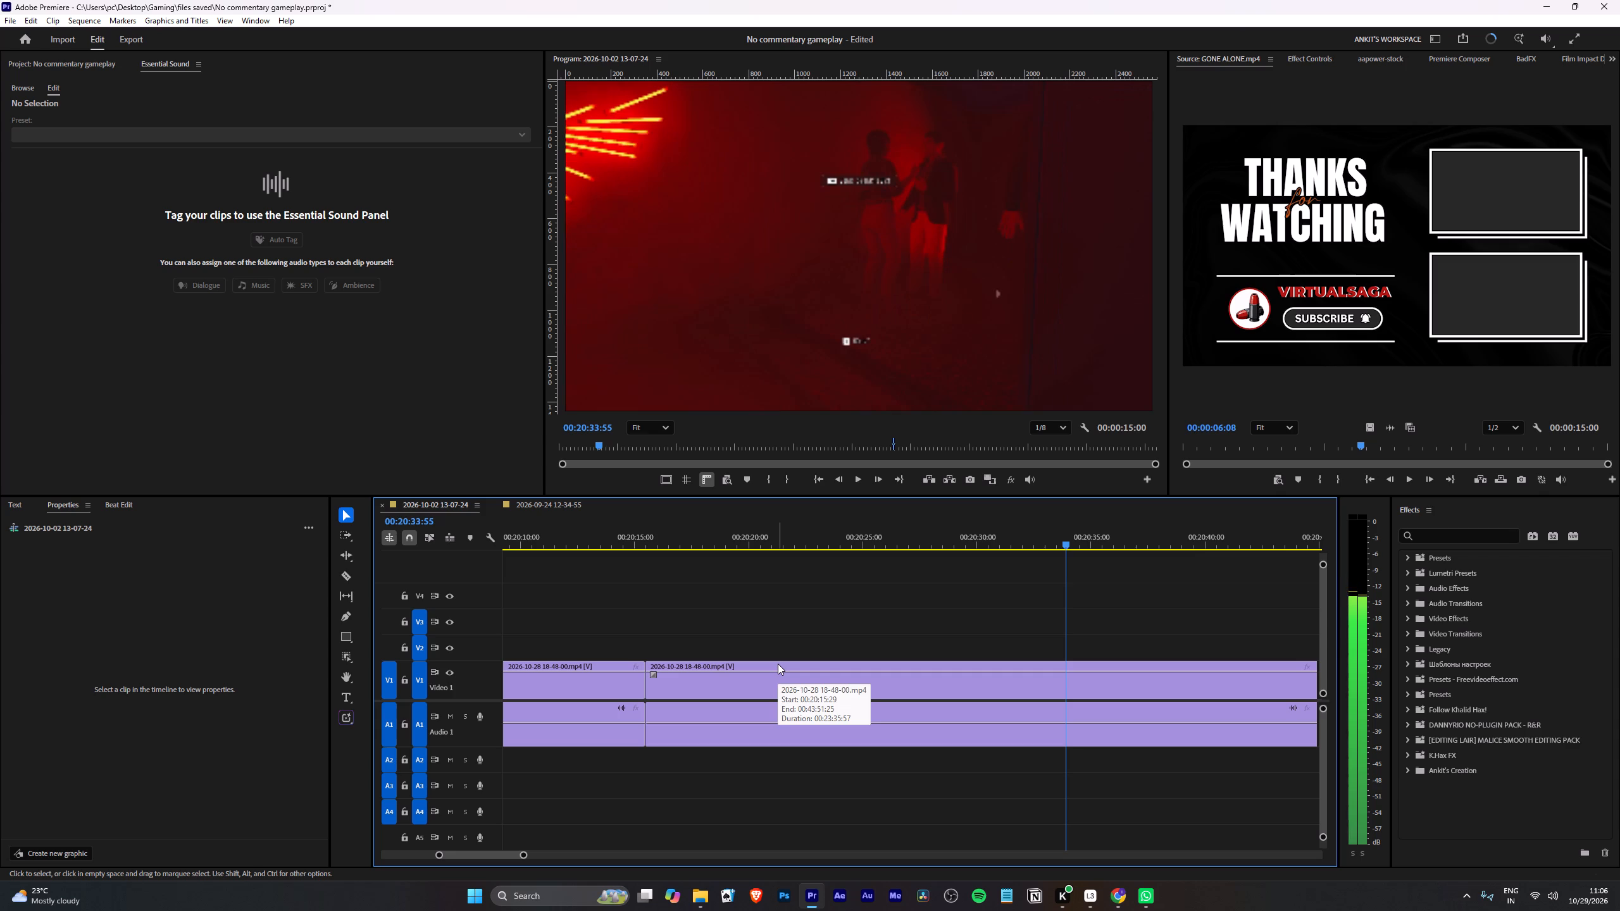
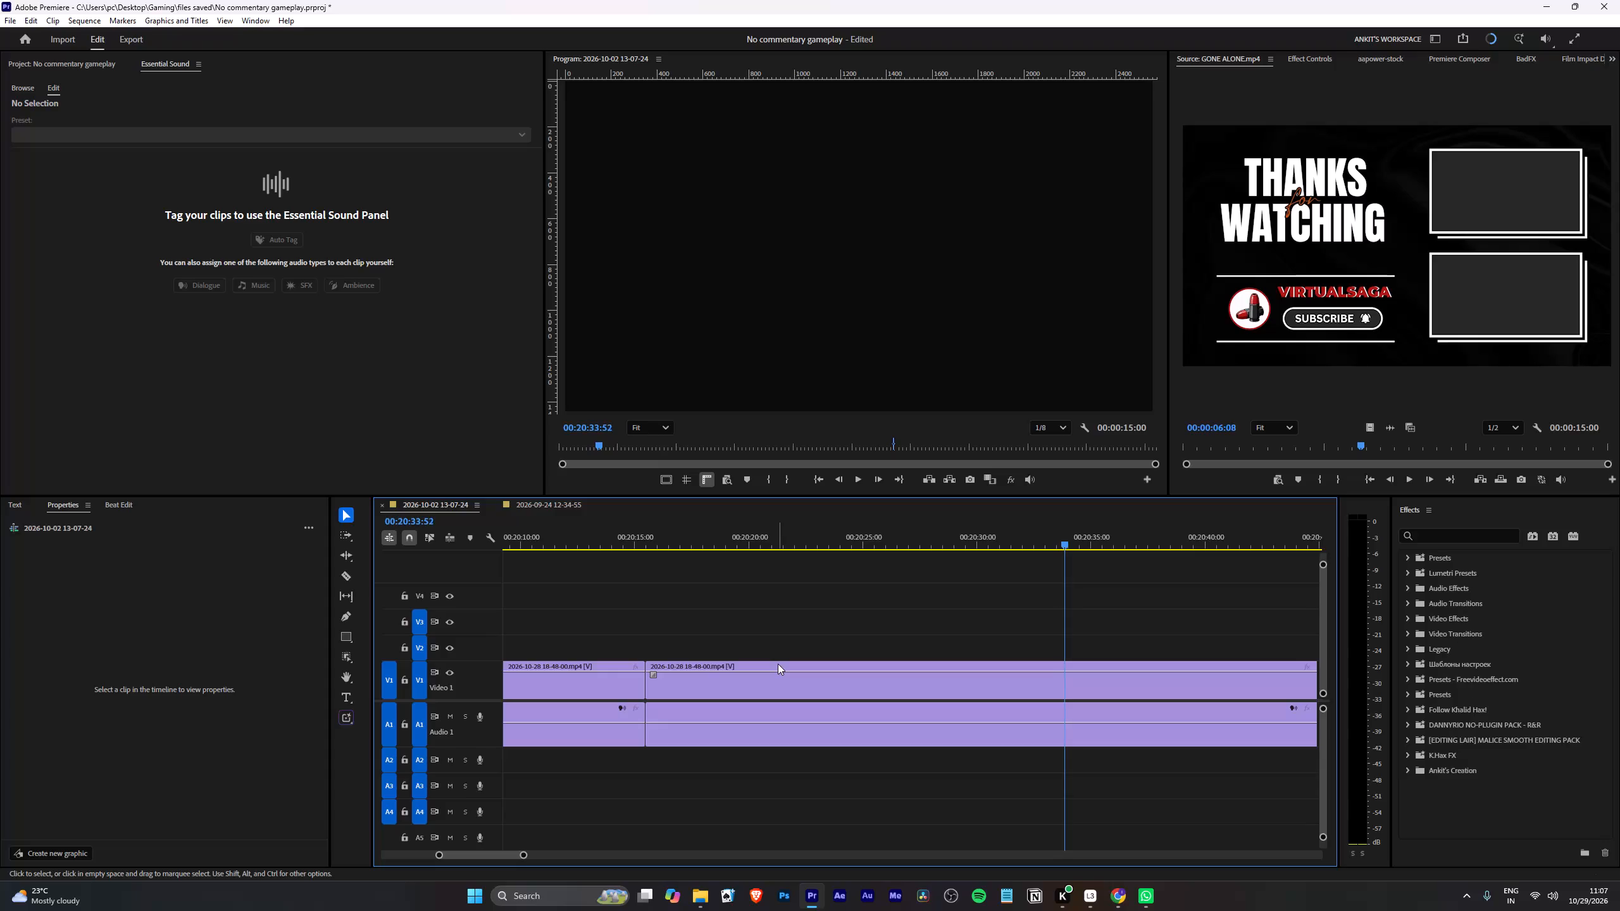
Split the footage at 00:20:33:55, where gameplay resumes after the Try Again screen.
key("Right")
key("Right")
key("Right")
key("Left")
key("Right")
key("w")
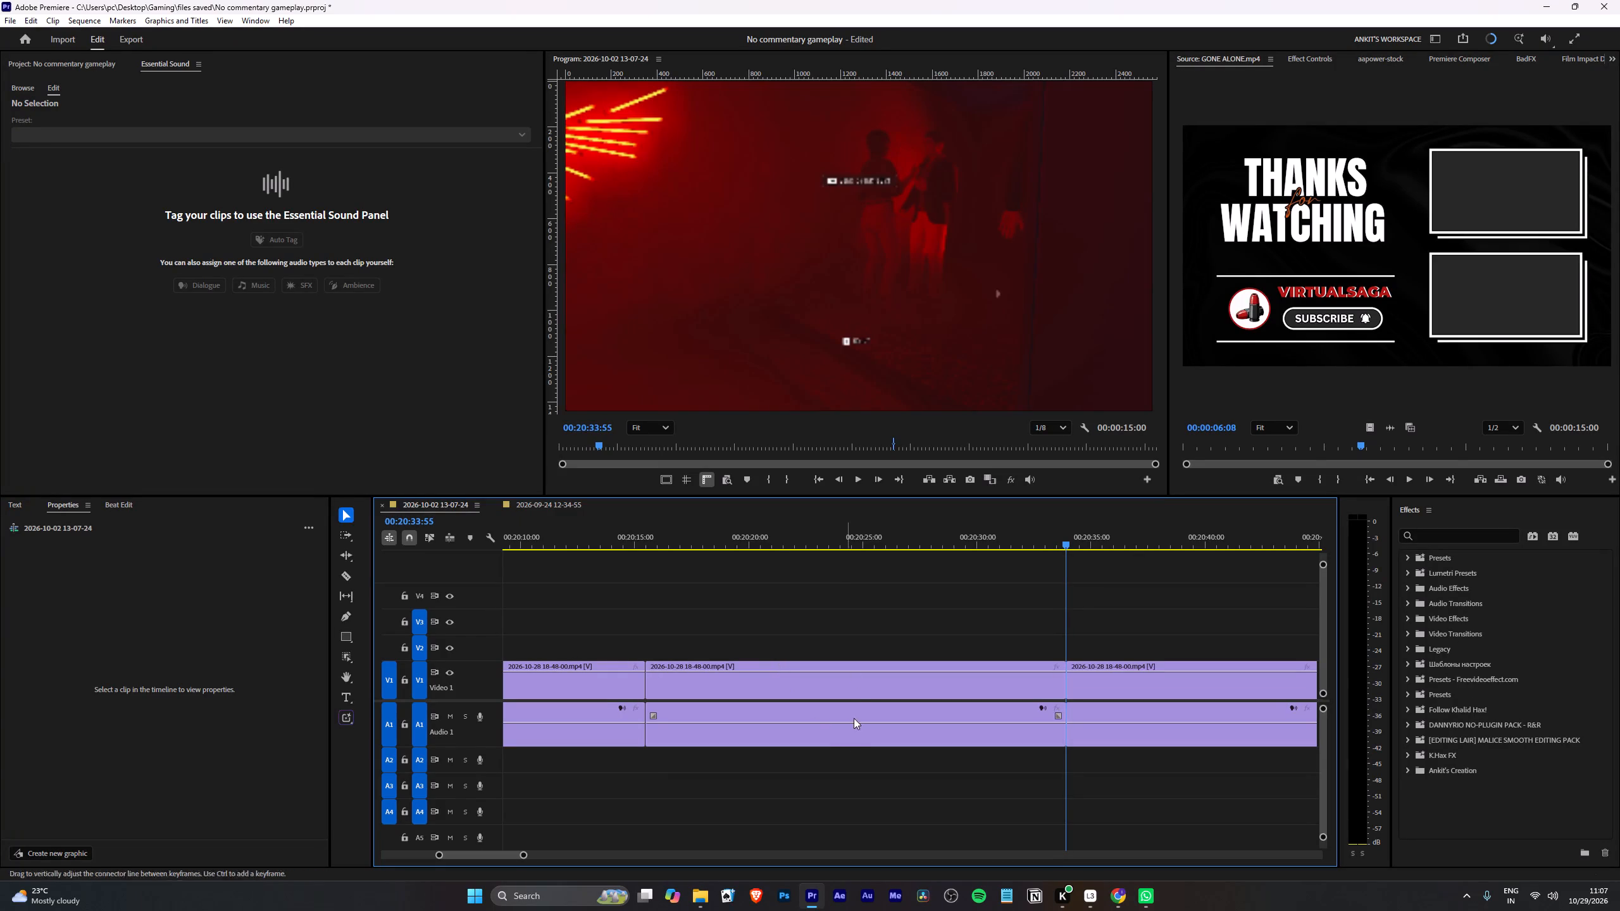
Ripple trim the end of the failed-attempt segment back to 00:20:17:10, and further to 00:20:15:49, closing up to the resumed gameplay.
left_click(690, 530)
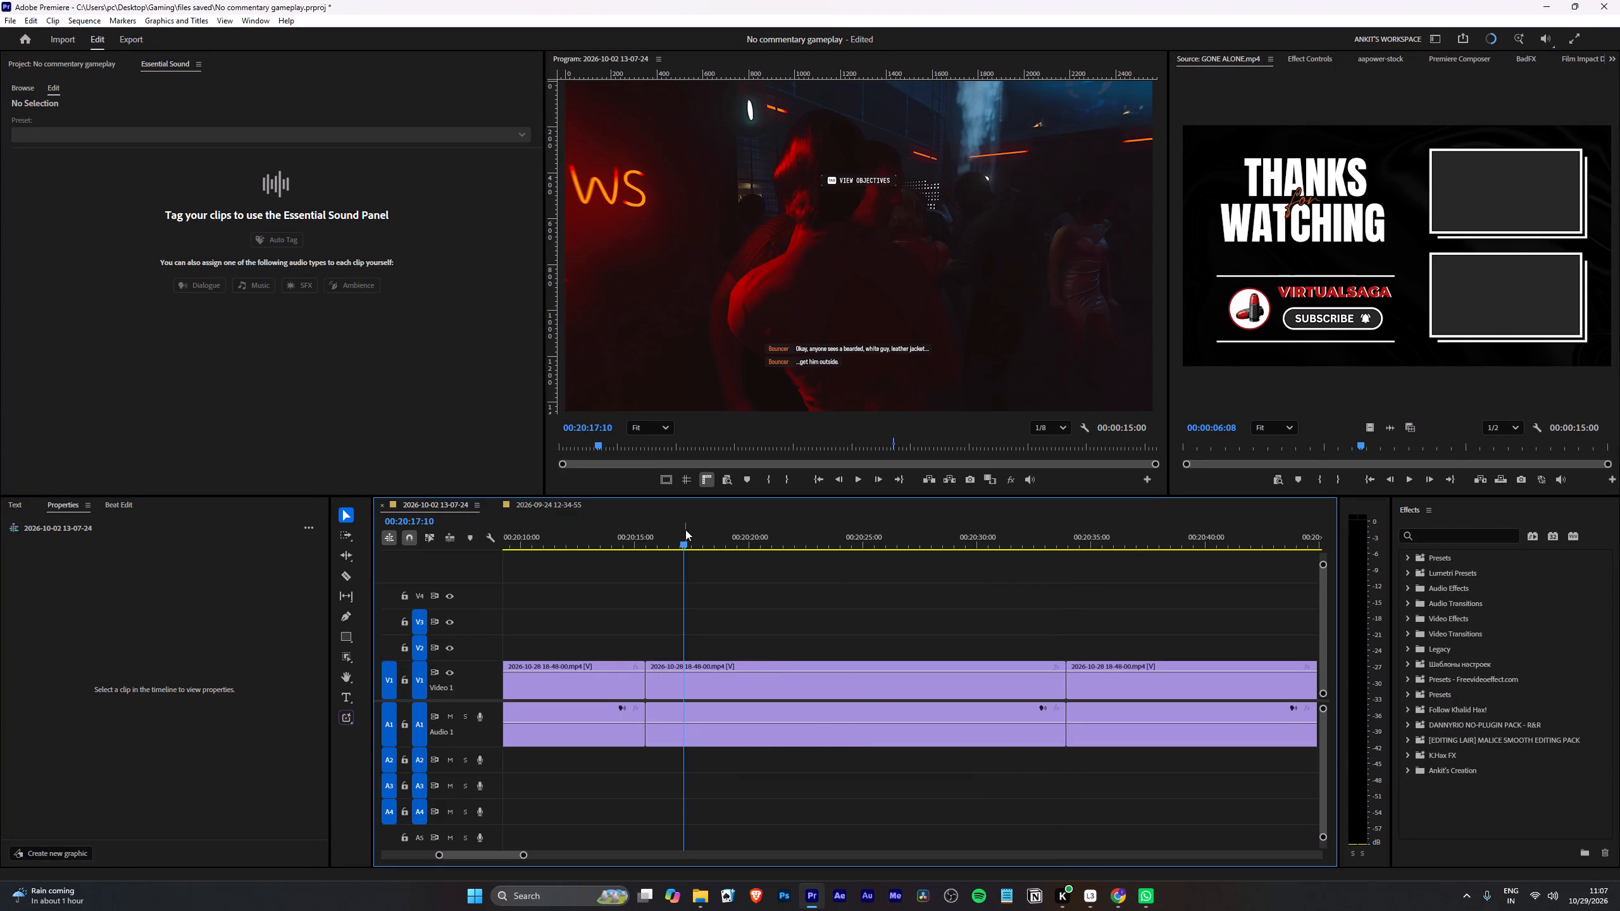
key("e")
left_click_drag(678, 541, 655, 552)
scroll(630, 656, "up", 11, "alt")
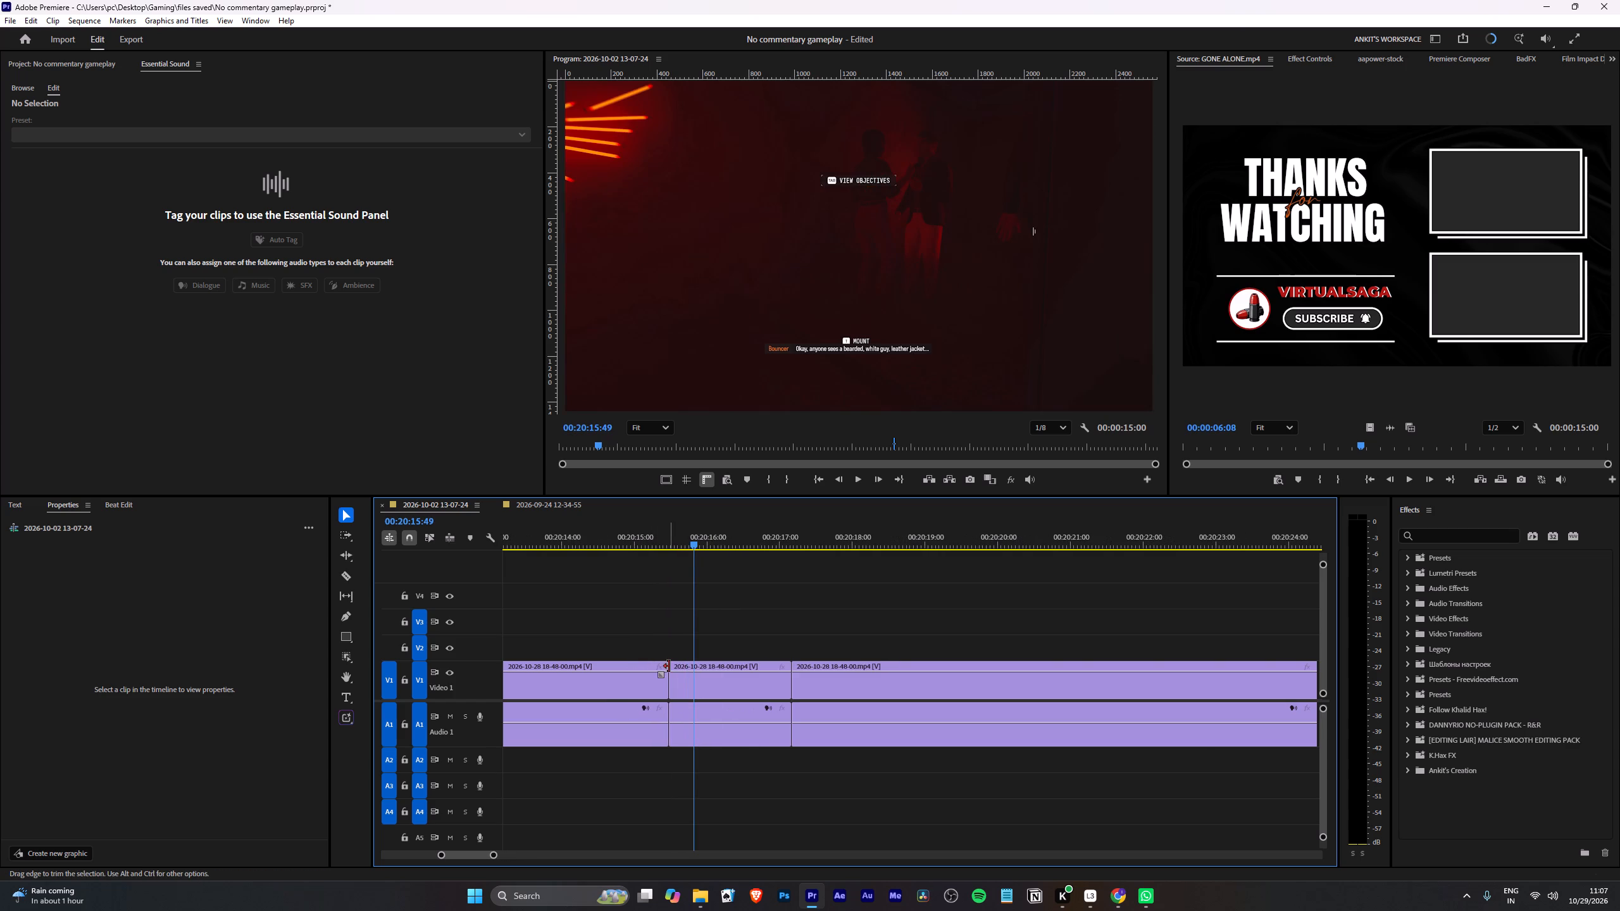
key("e")
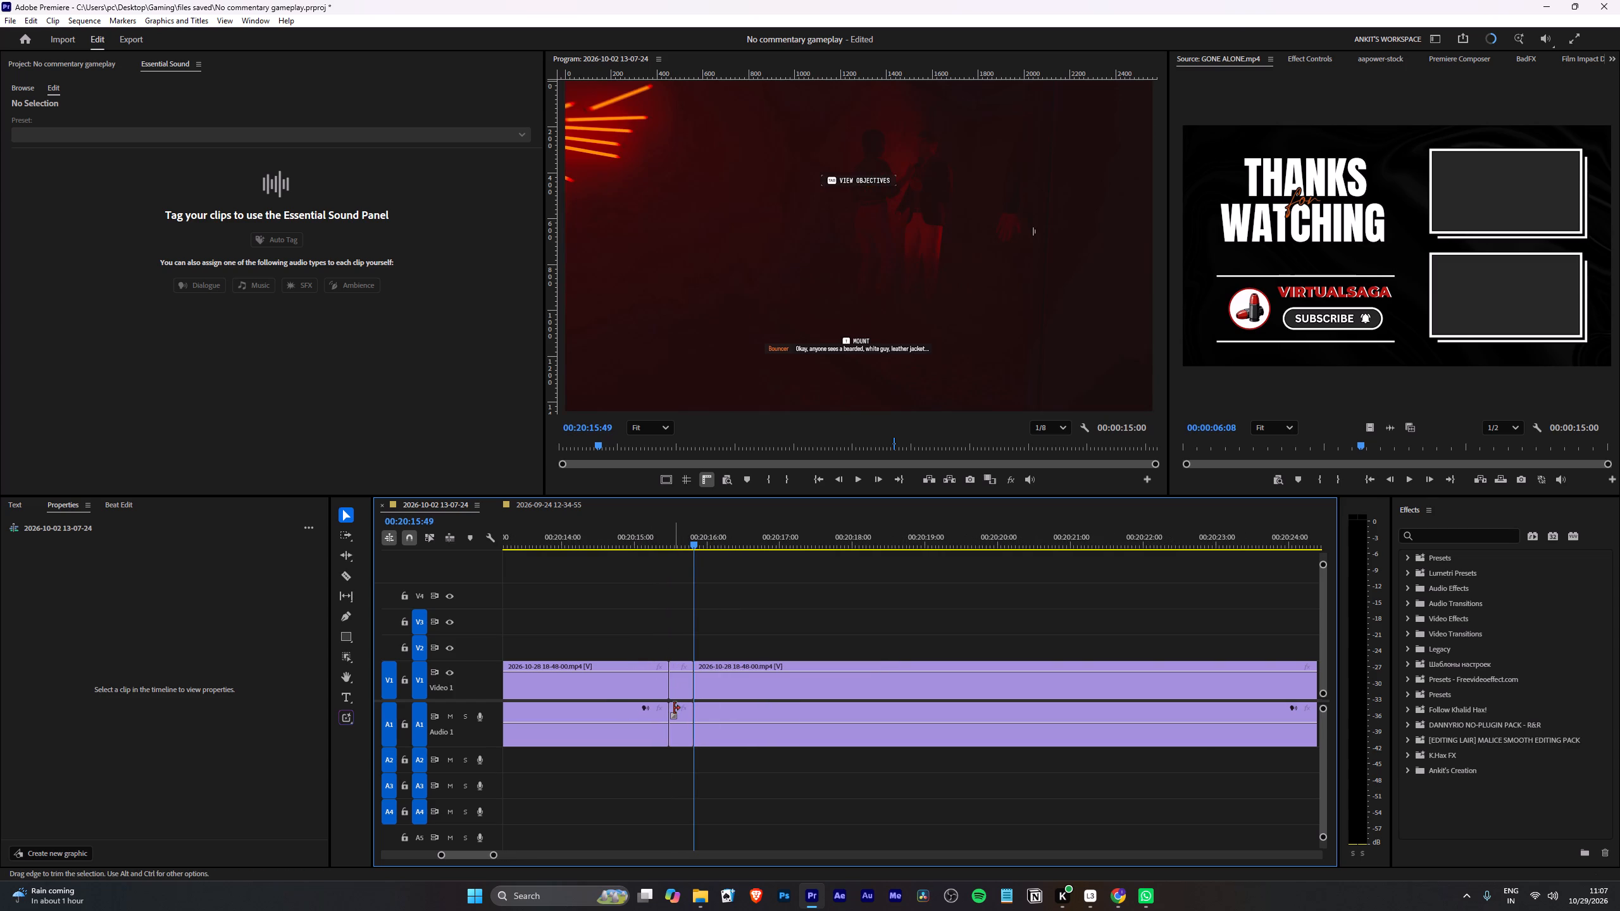
Check the new join and ripple-extend the end of the short middle clip to 00:20:15:52 in both video and audio.
key("Left")
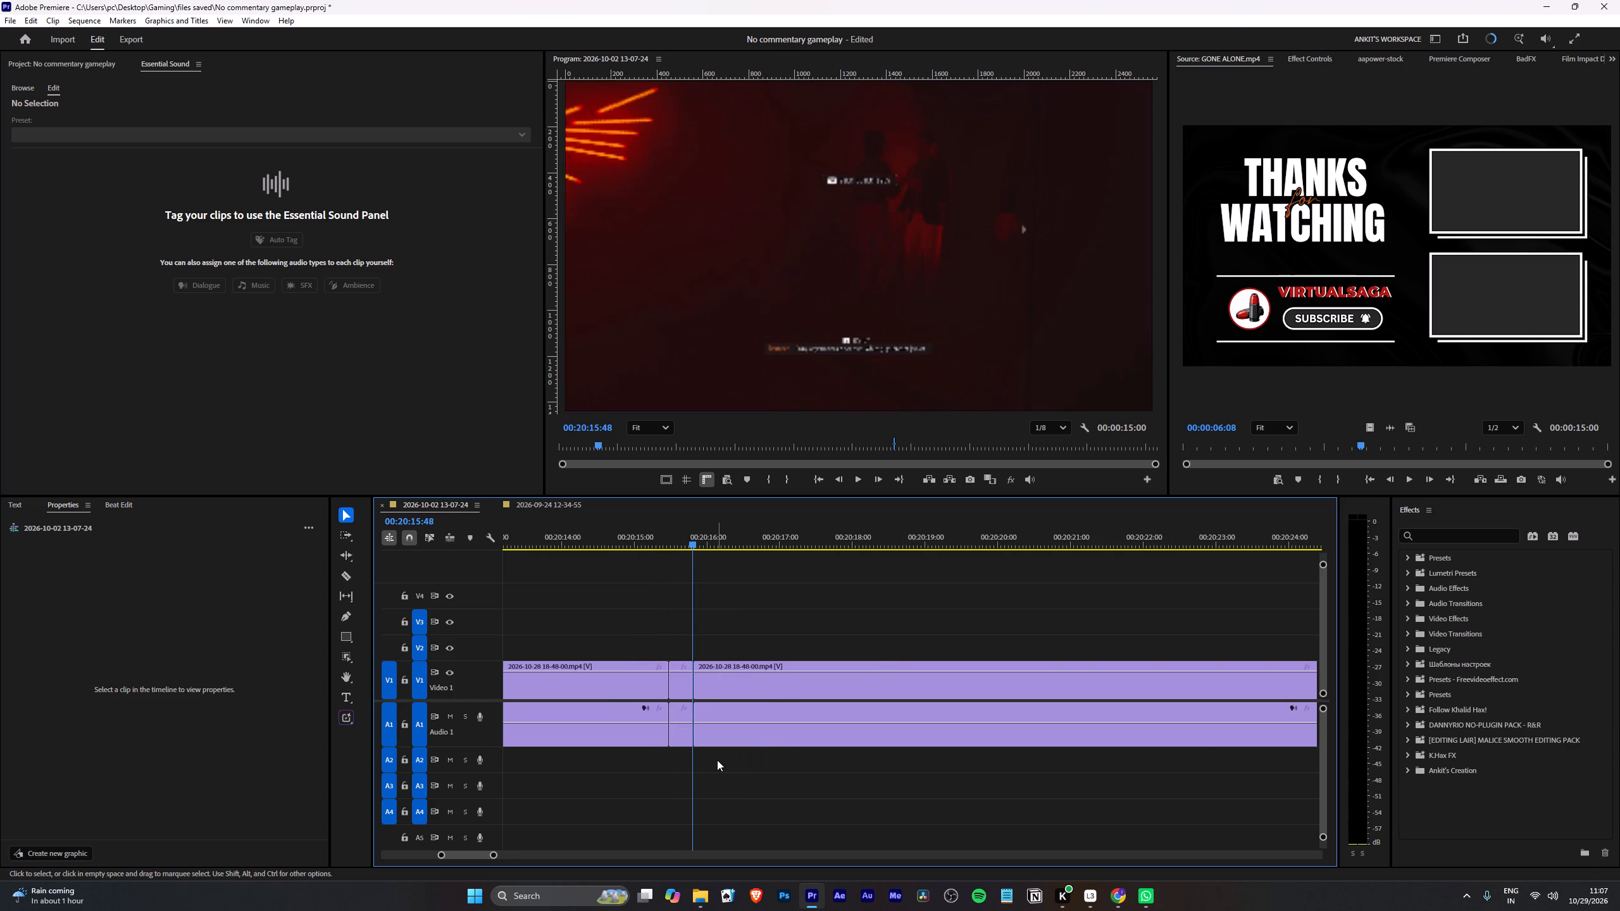
key("space")
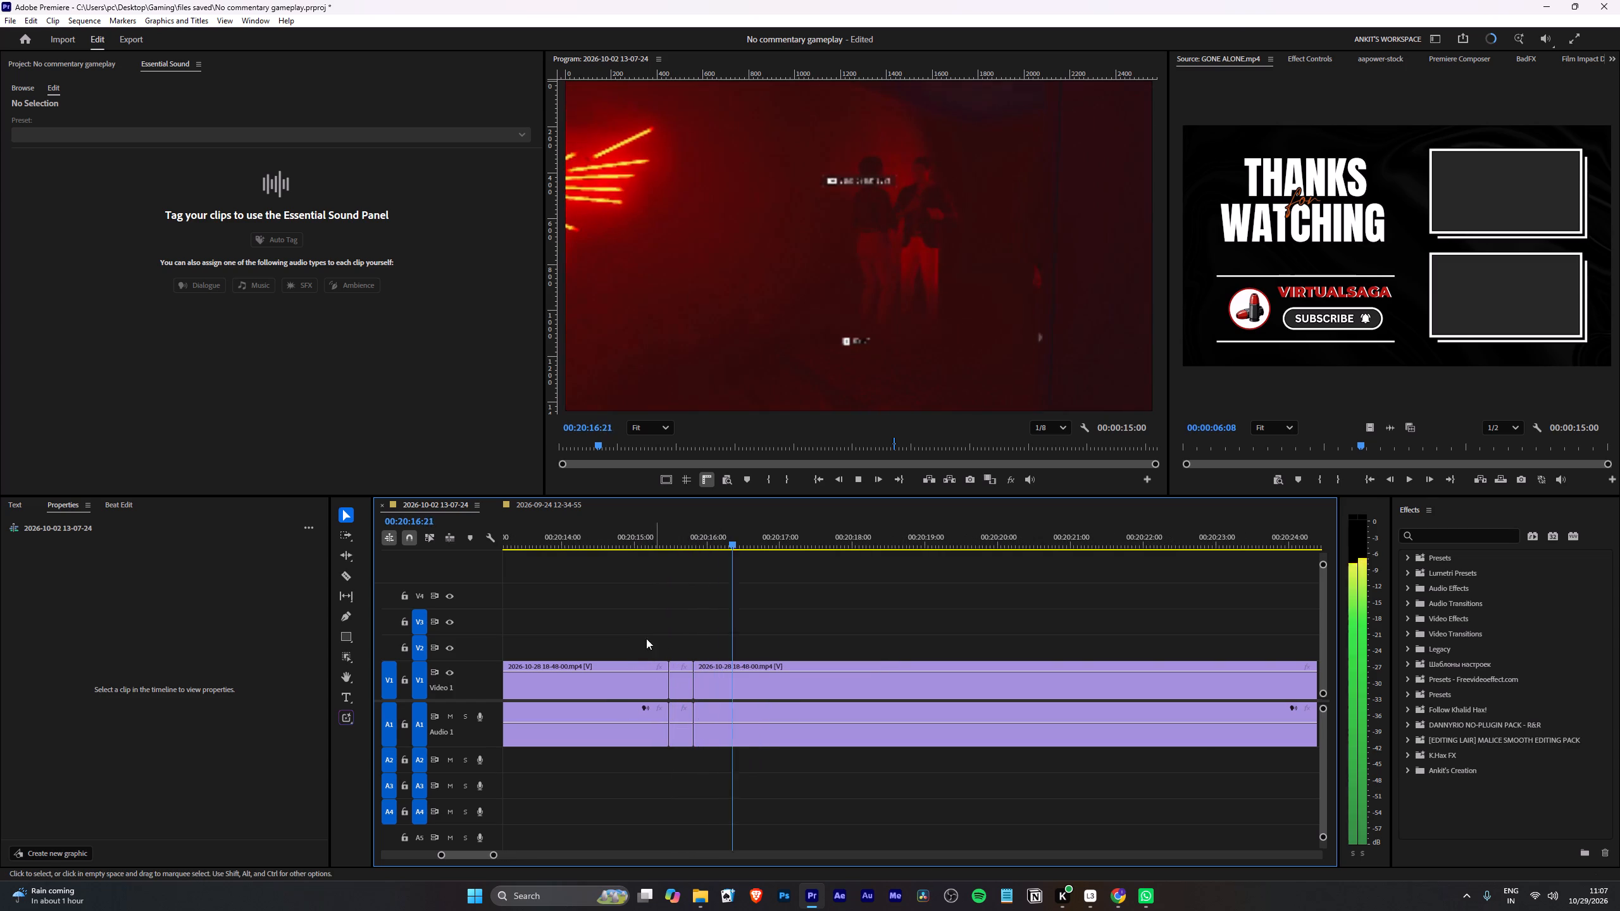
key("space")
left_click(655, 513)
left_click_drag(666, 535, 676, 537)
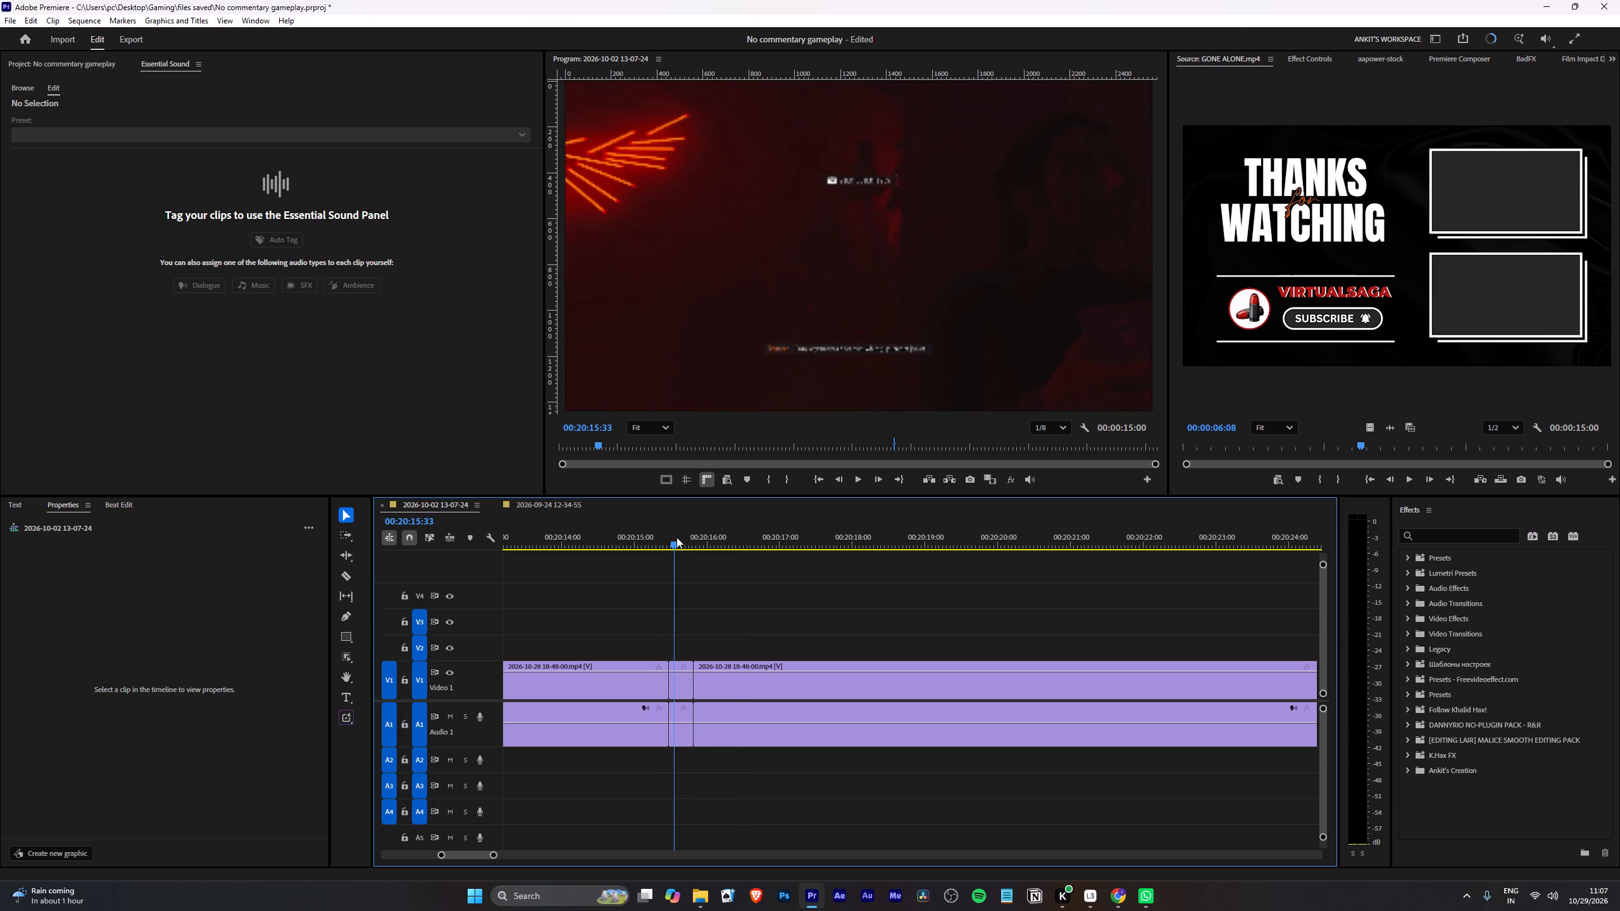
left_click_drag(676, 537, 693, 533)
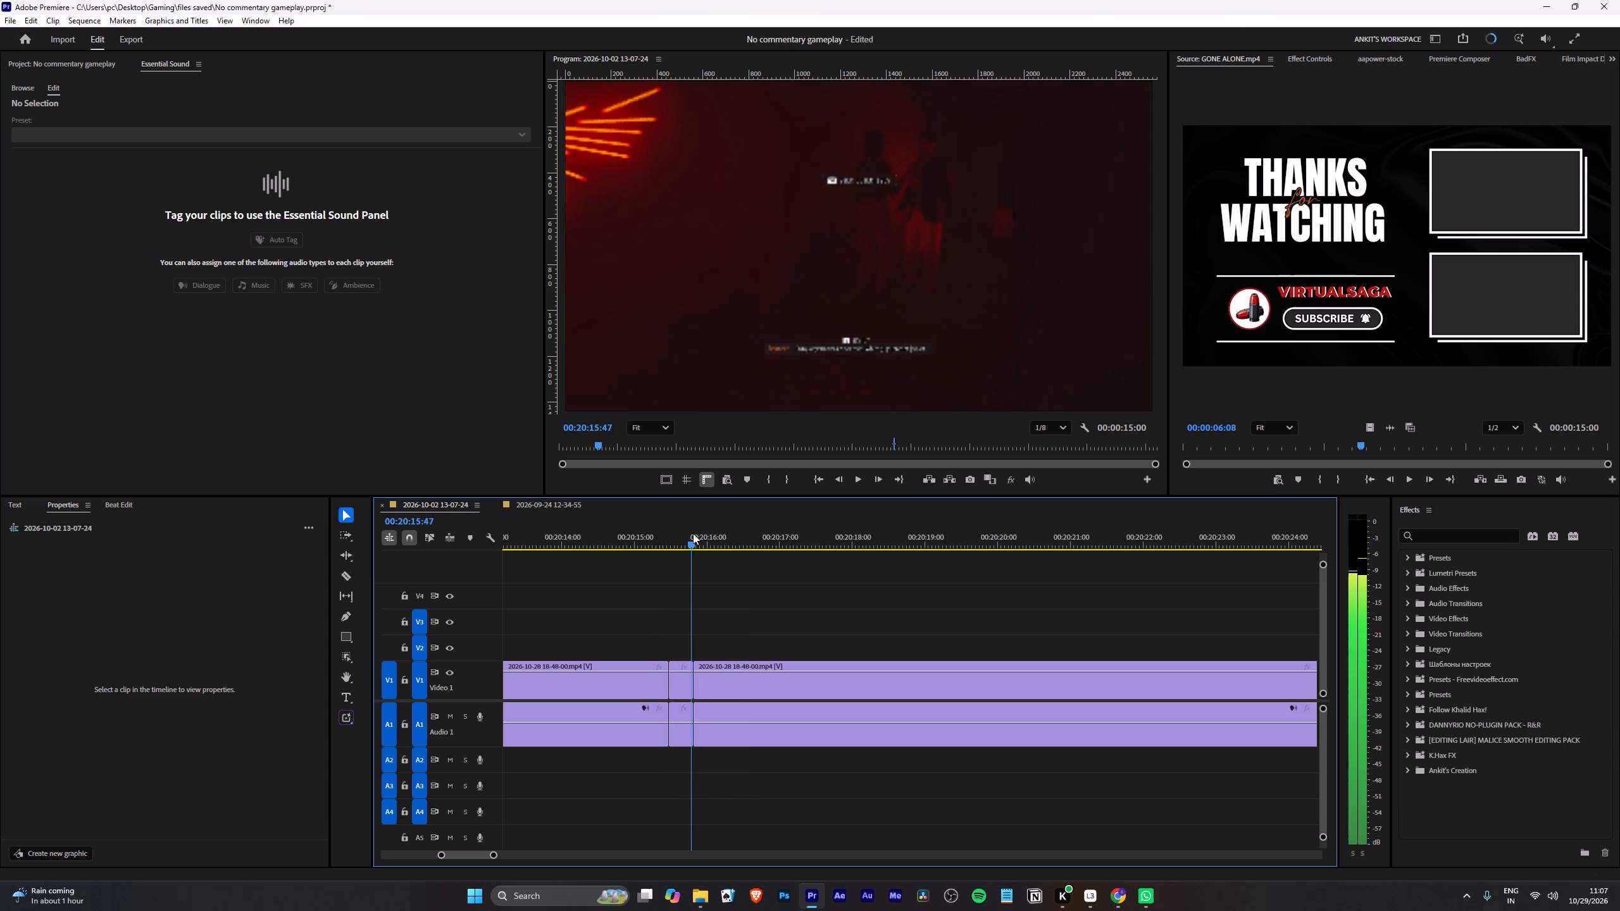
left_click_drag(693, 533, 699, 532)
left_click(718, 690)
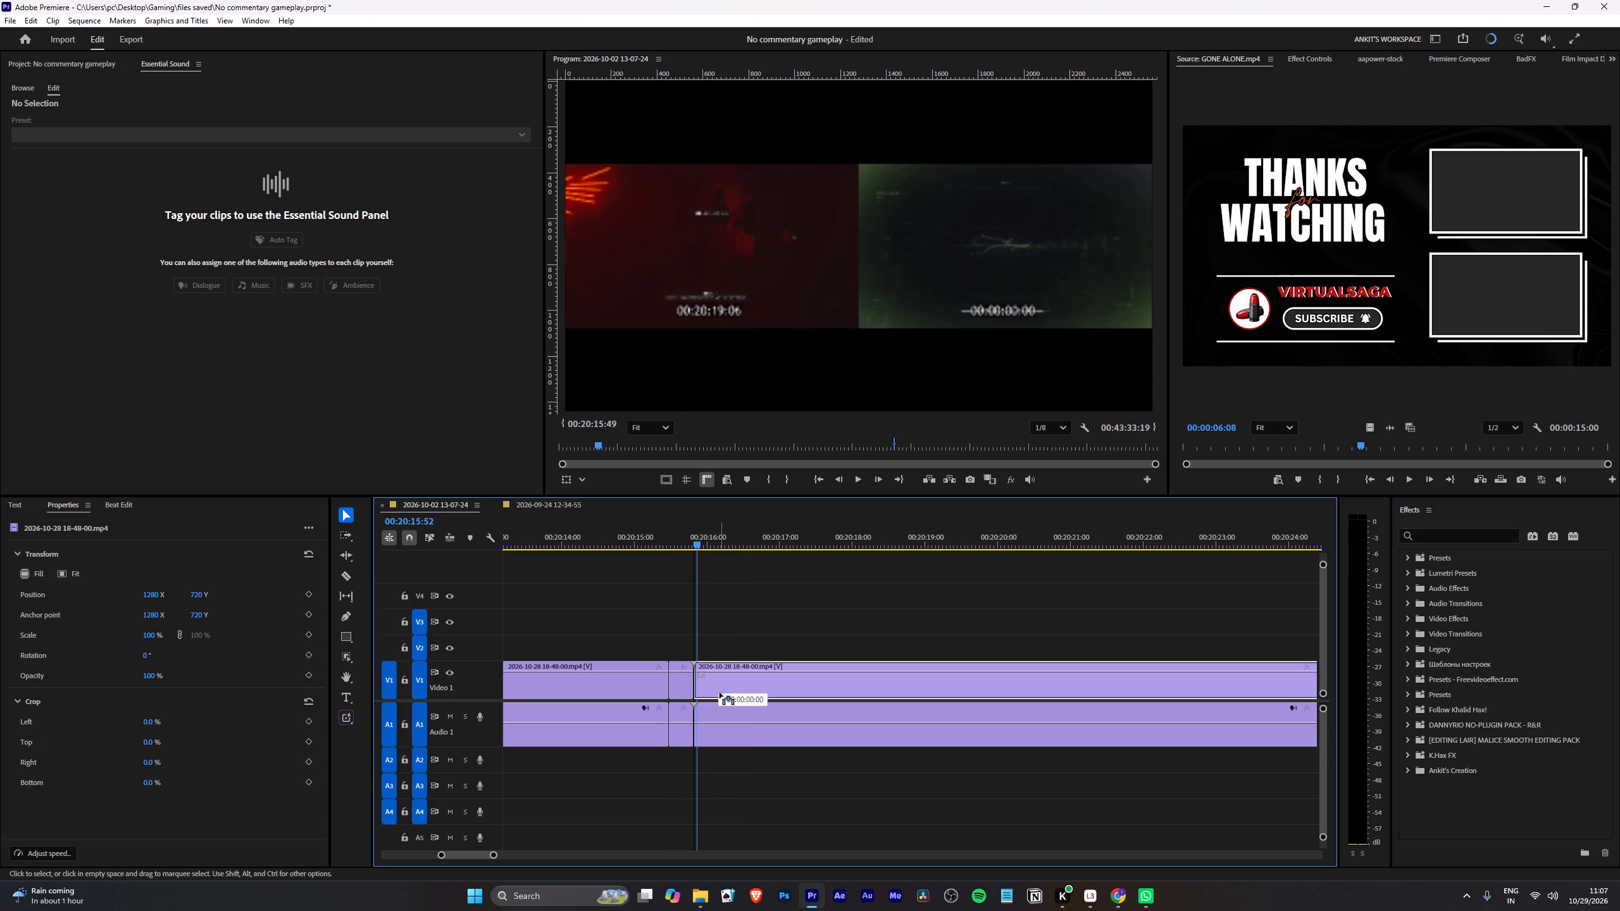
scroll(692, 689, "up", 8, "alt")
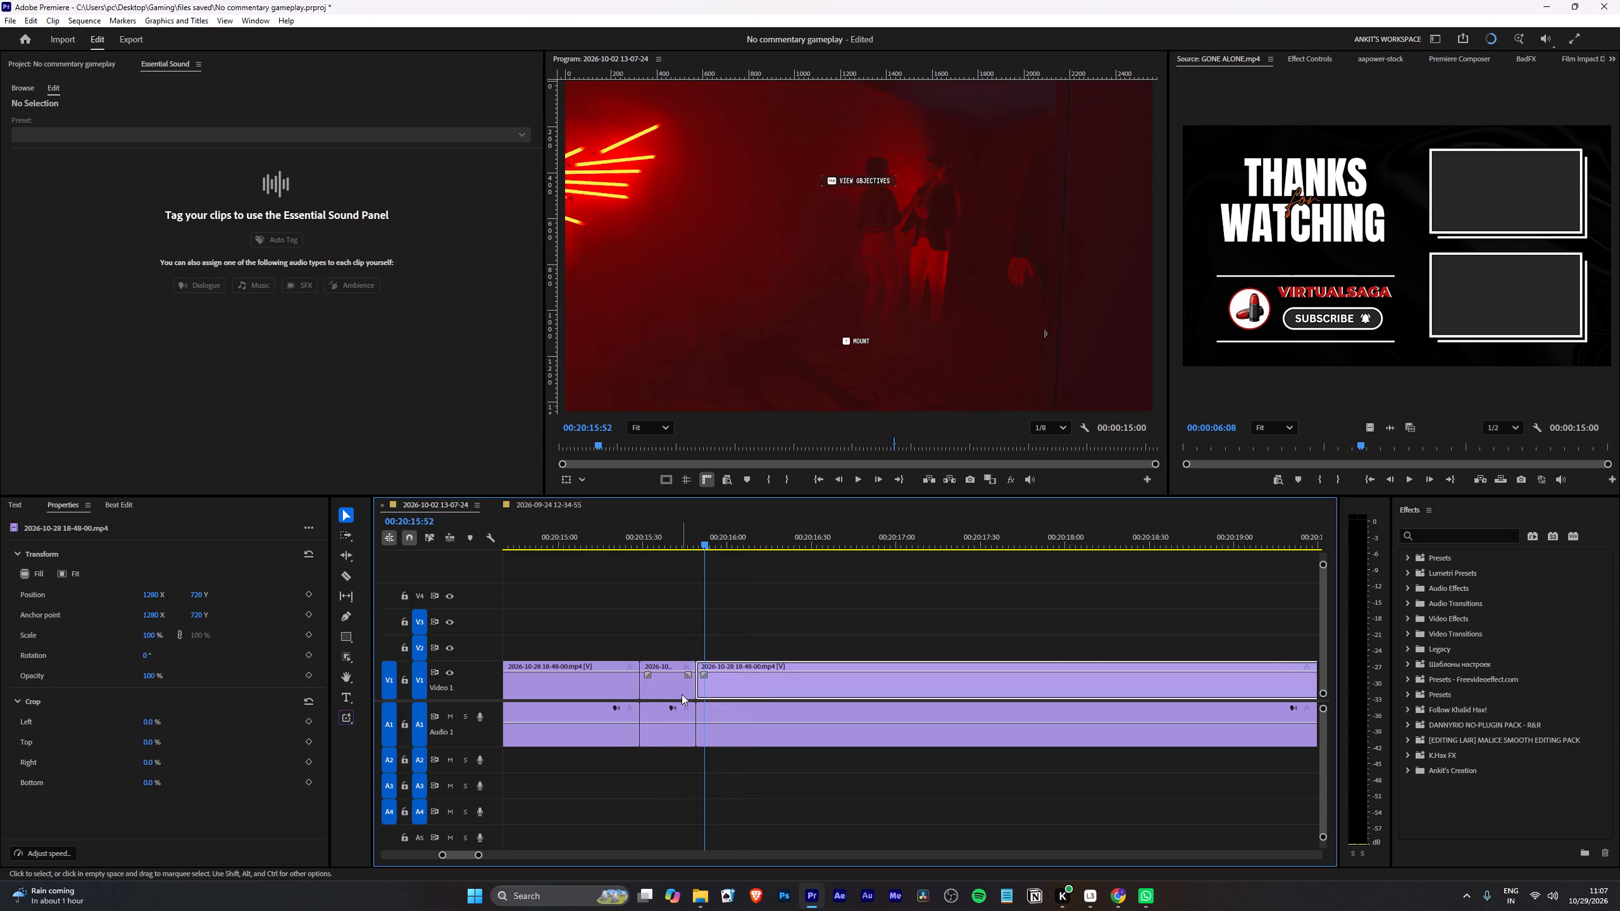
left_click(682, 694)
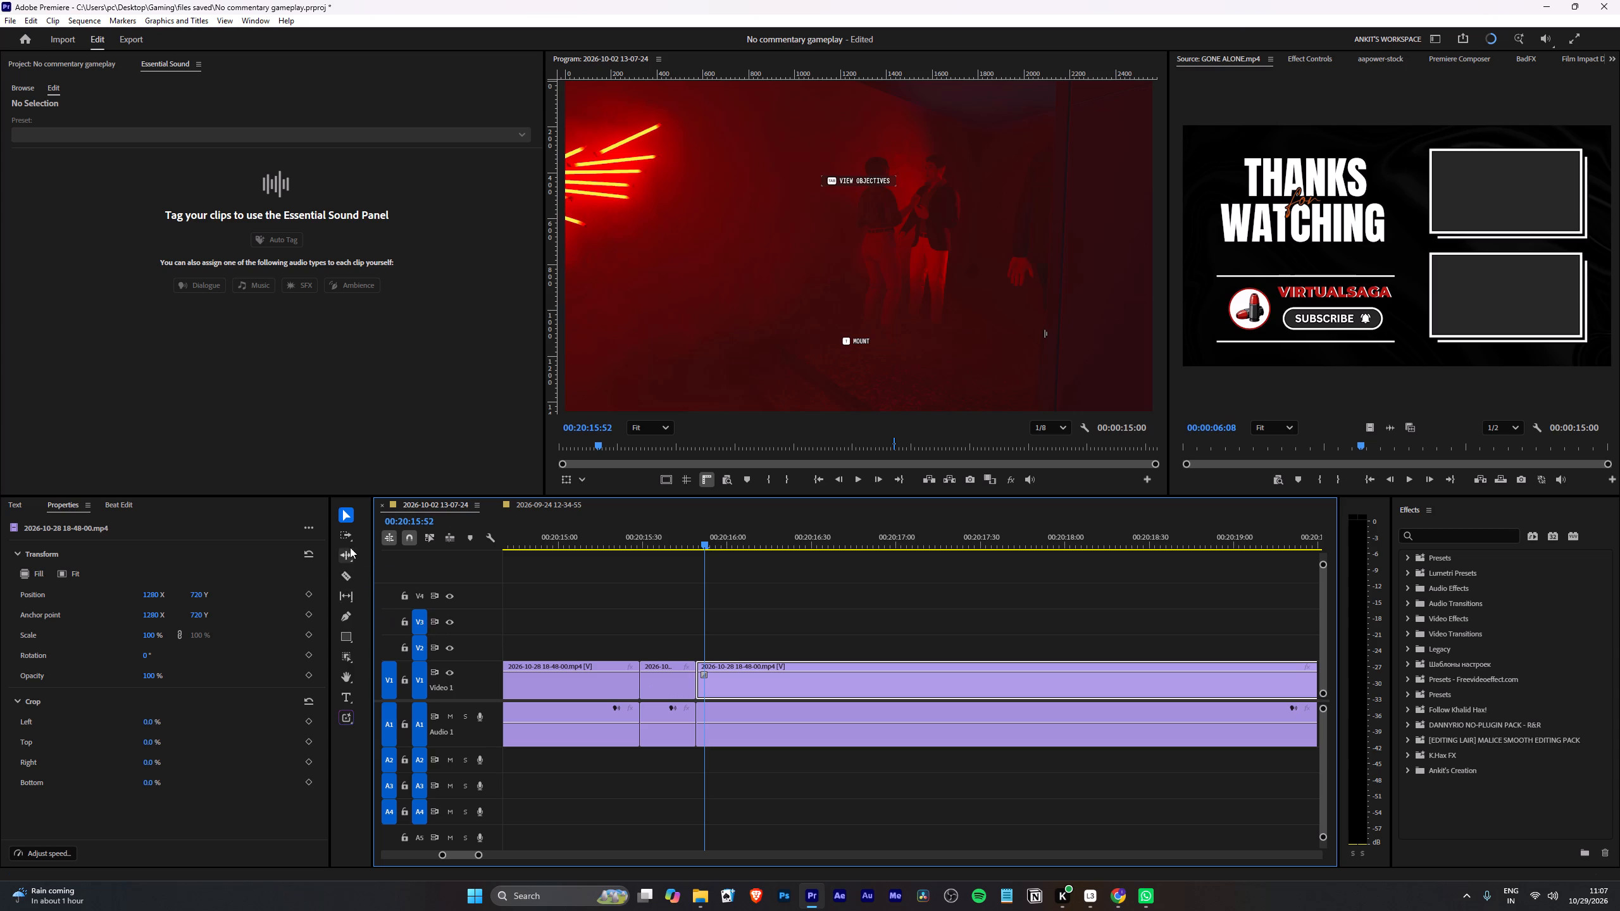
left_click(345, 556)
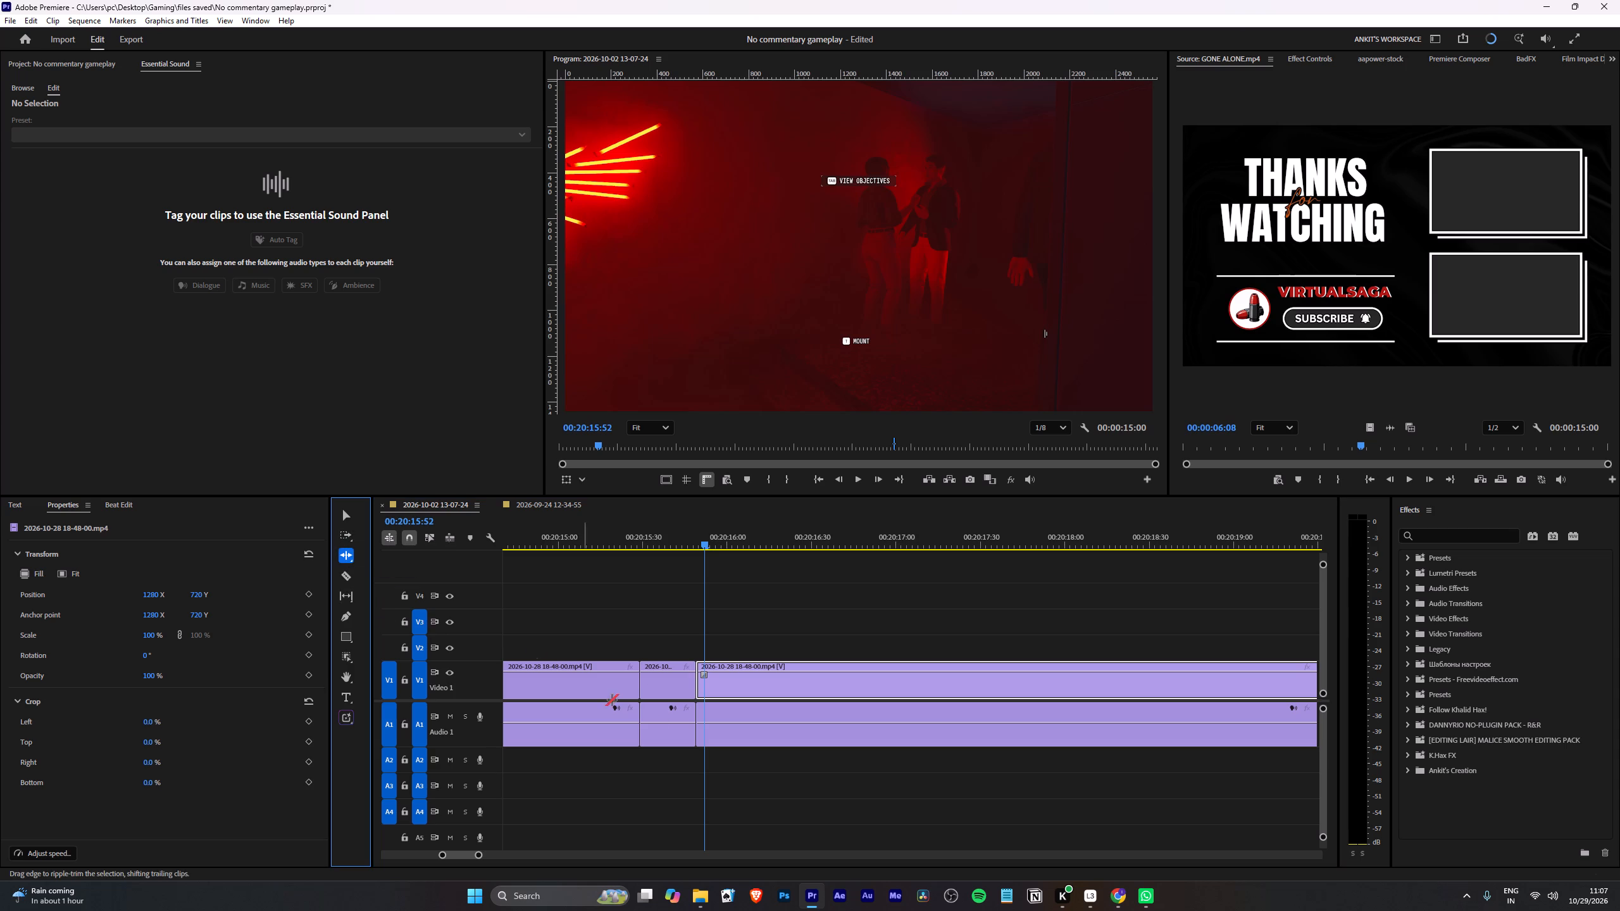
left_click(694, 690)
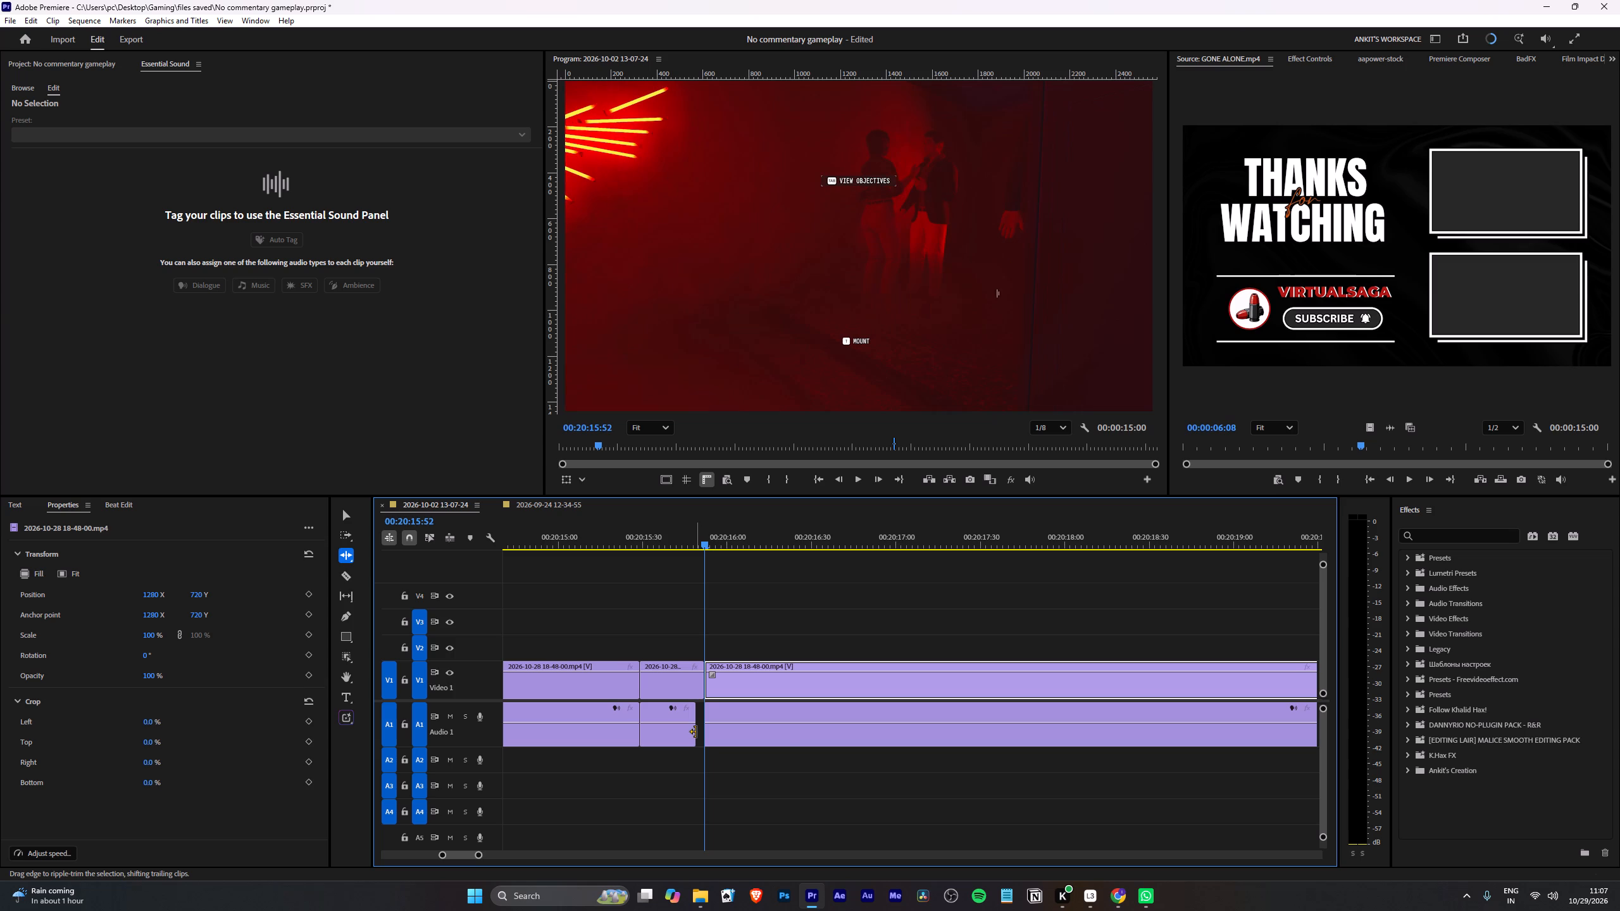
key("v")
left_click_drag(695, 732, 703, 731)
Play through the join at 00:20:15:52 to examine how smoothly the resumed gameplay follows the previous shot.
key("Left")
key("Left")
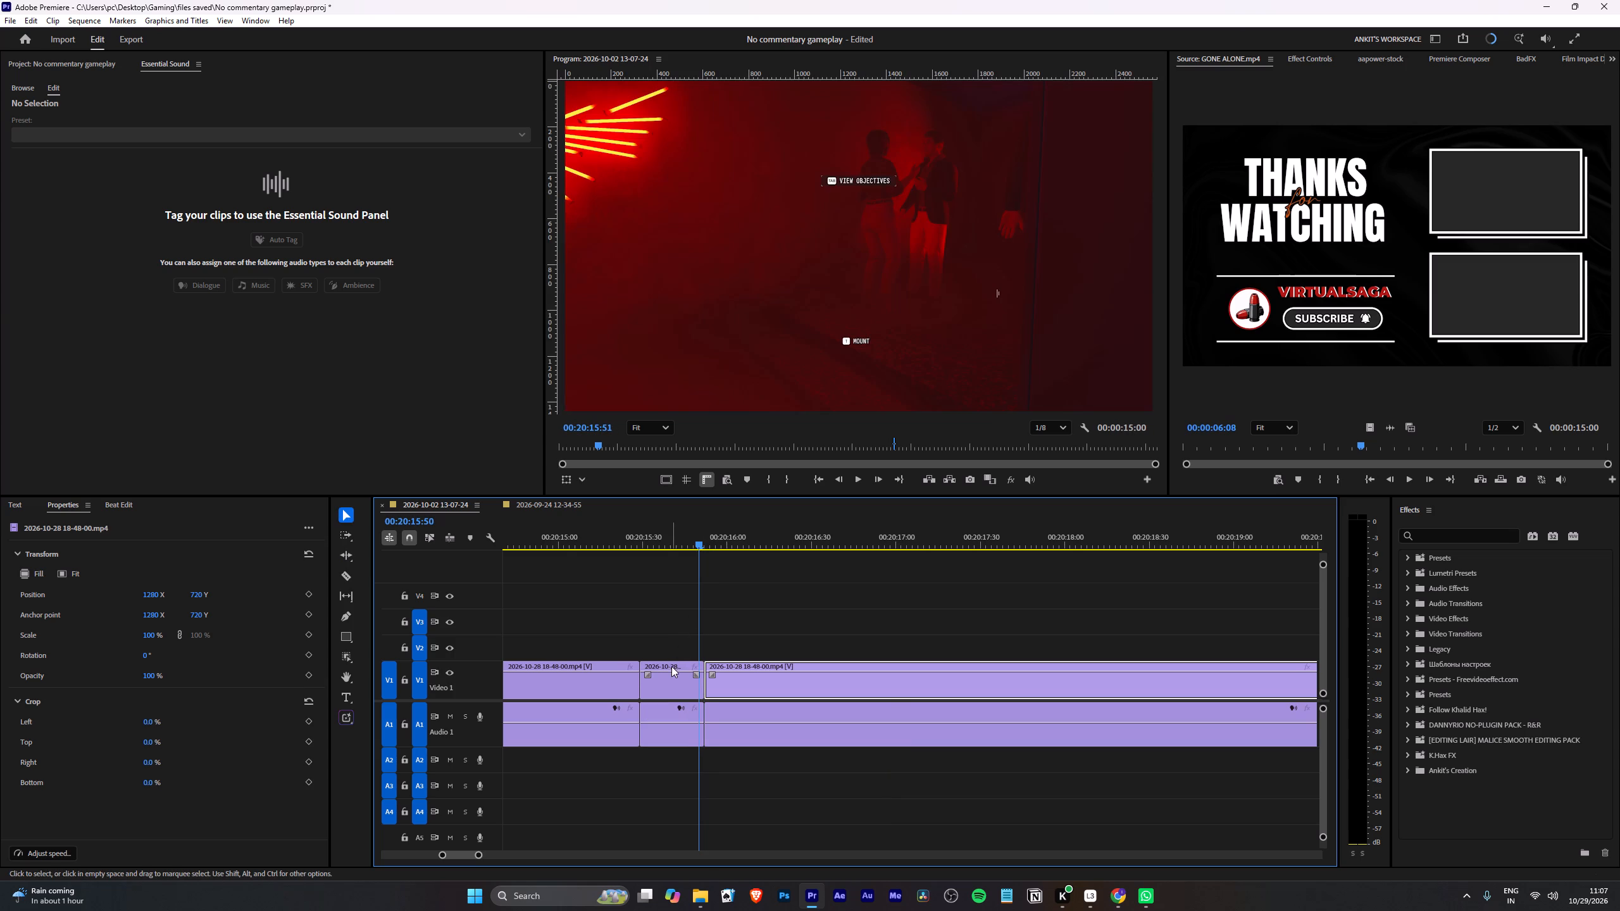
key("space")
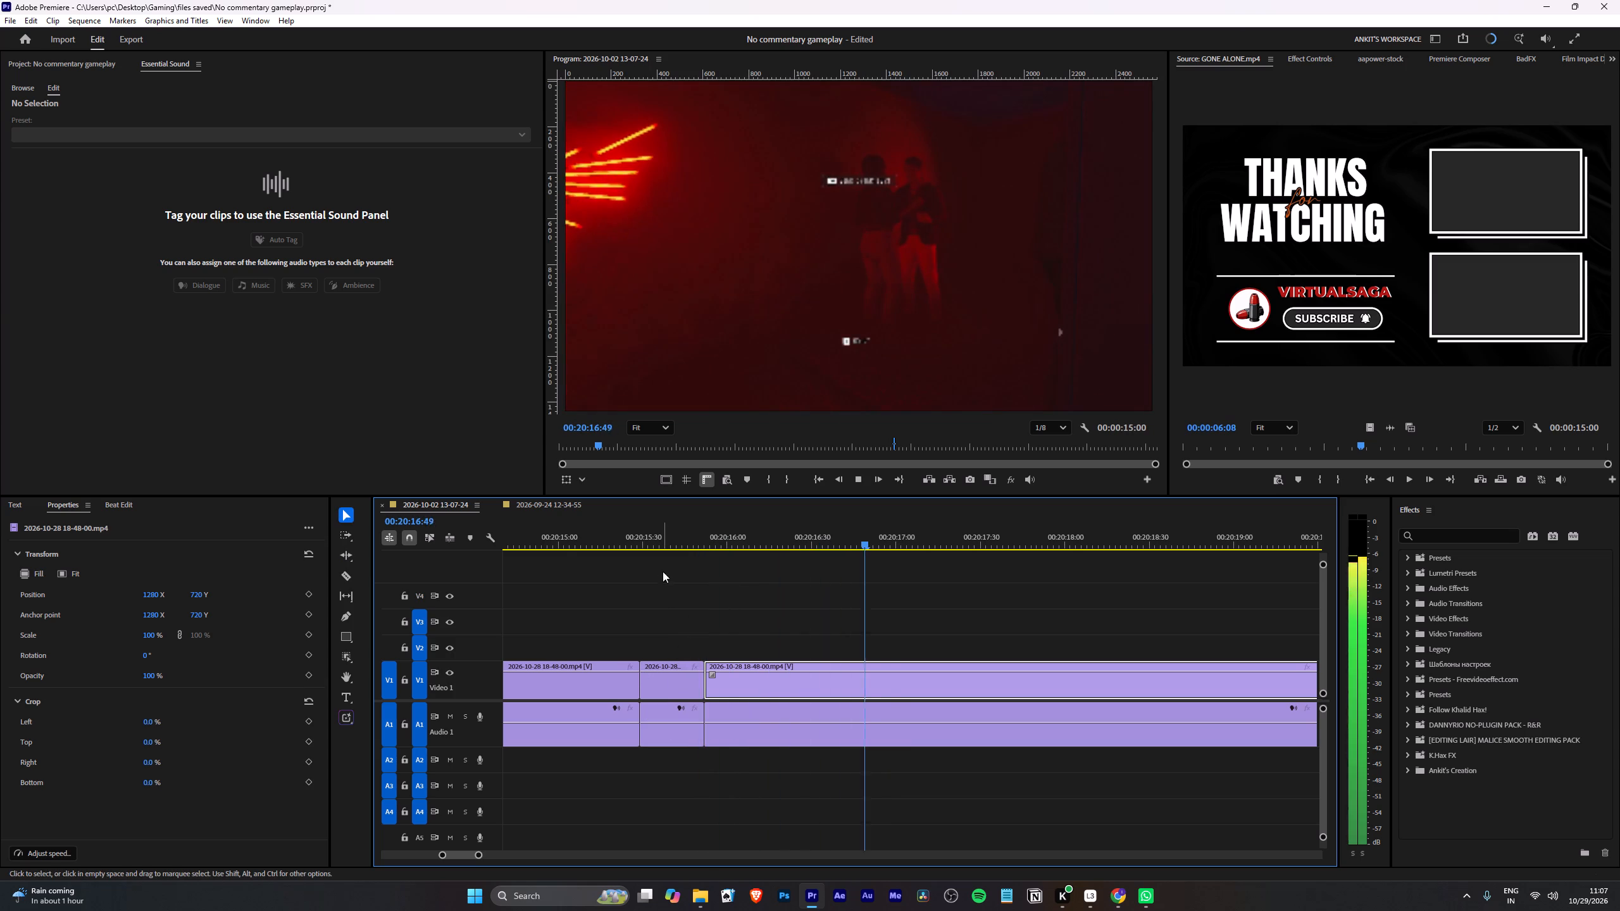
left_click(663, 541)
key("space")
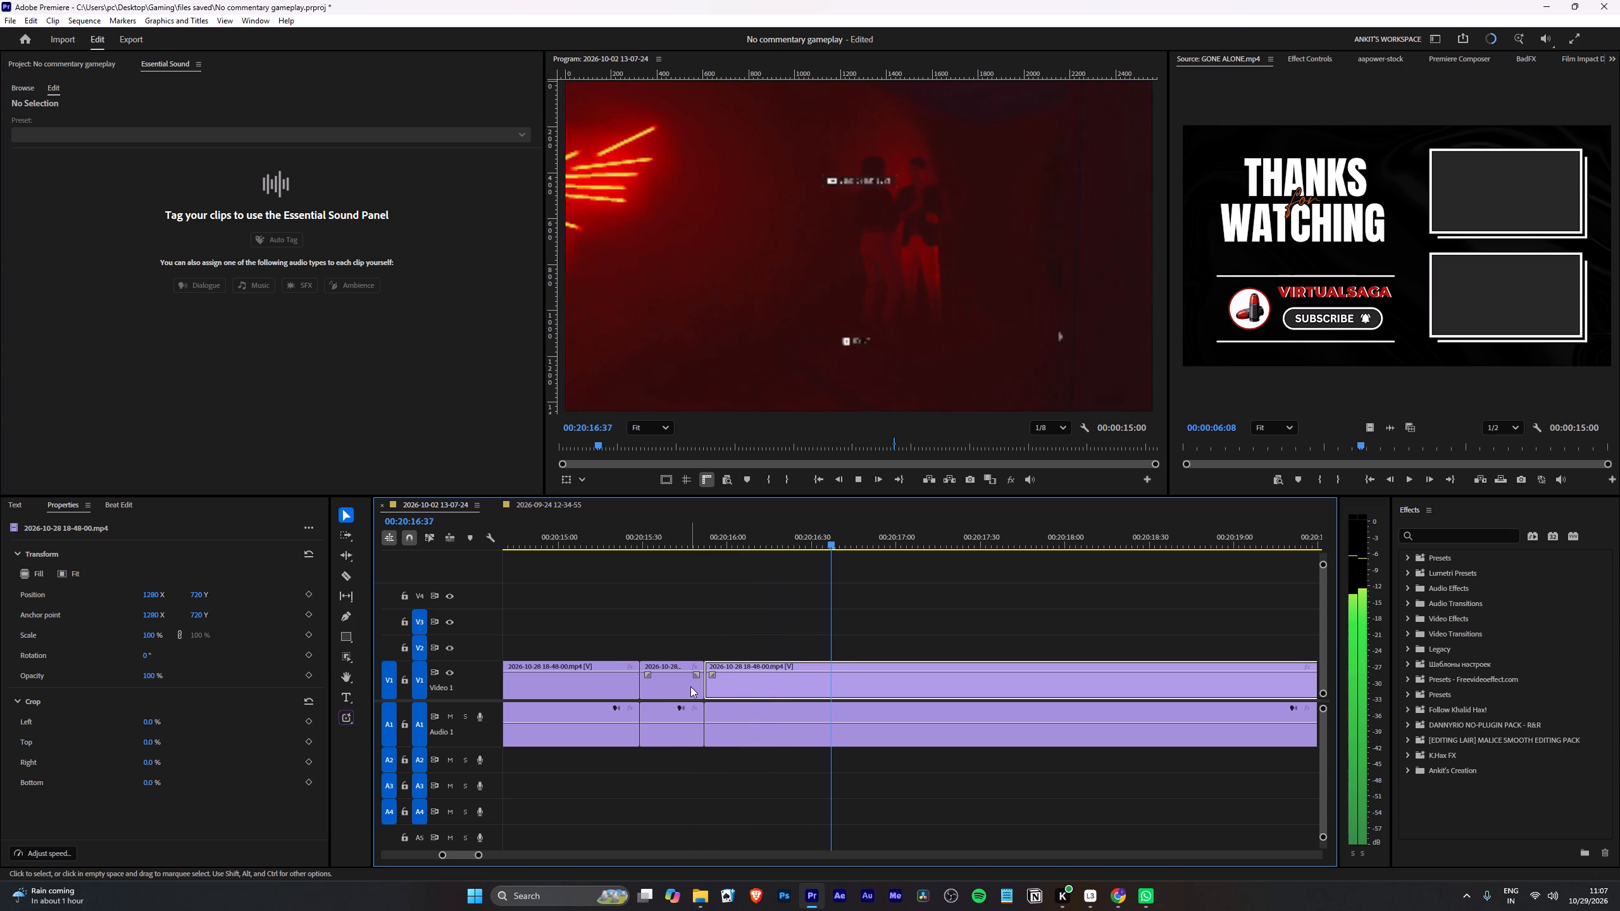
key("space")
key("space")
key("space")
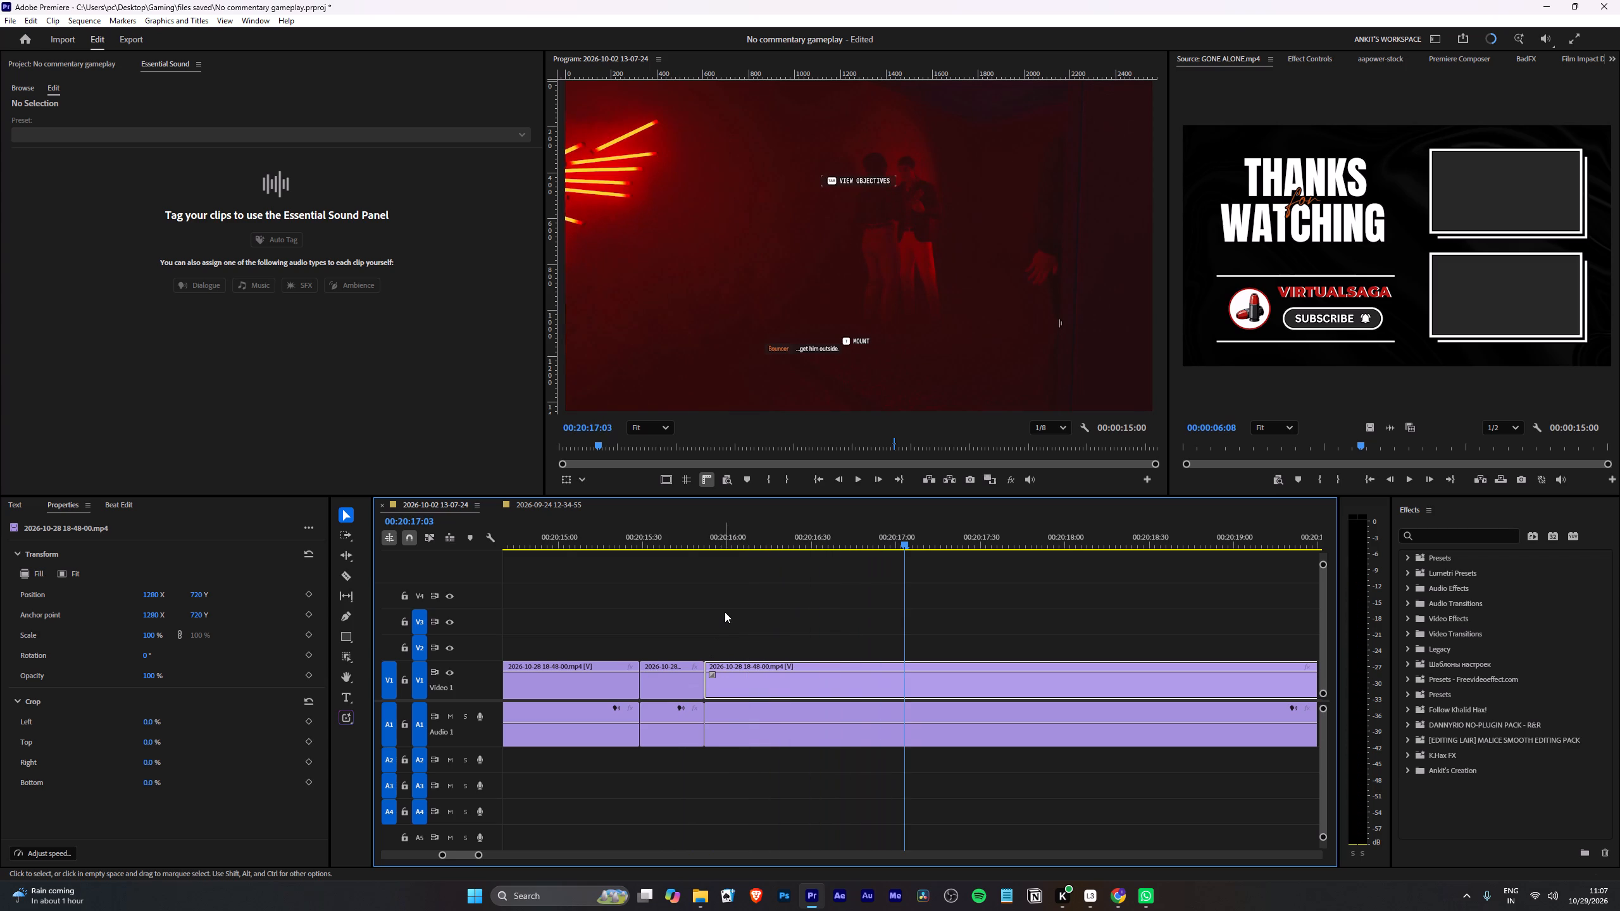
Ripple trim the start of the resumed-gameplay clip up to 00:20:16:49.
key("Left")
key("Left")
key("Left")
key("Left")
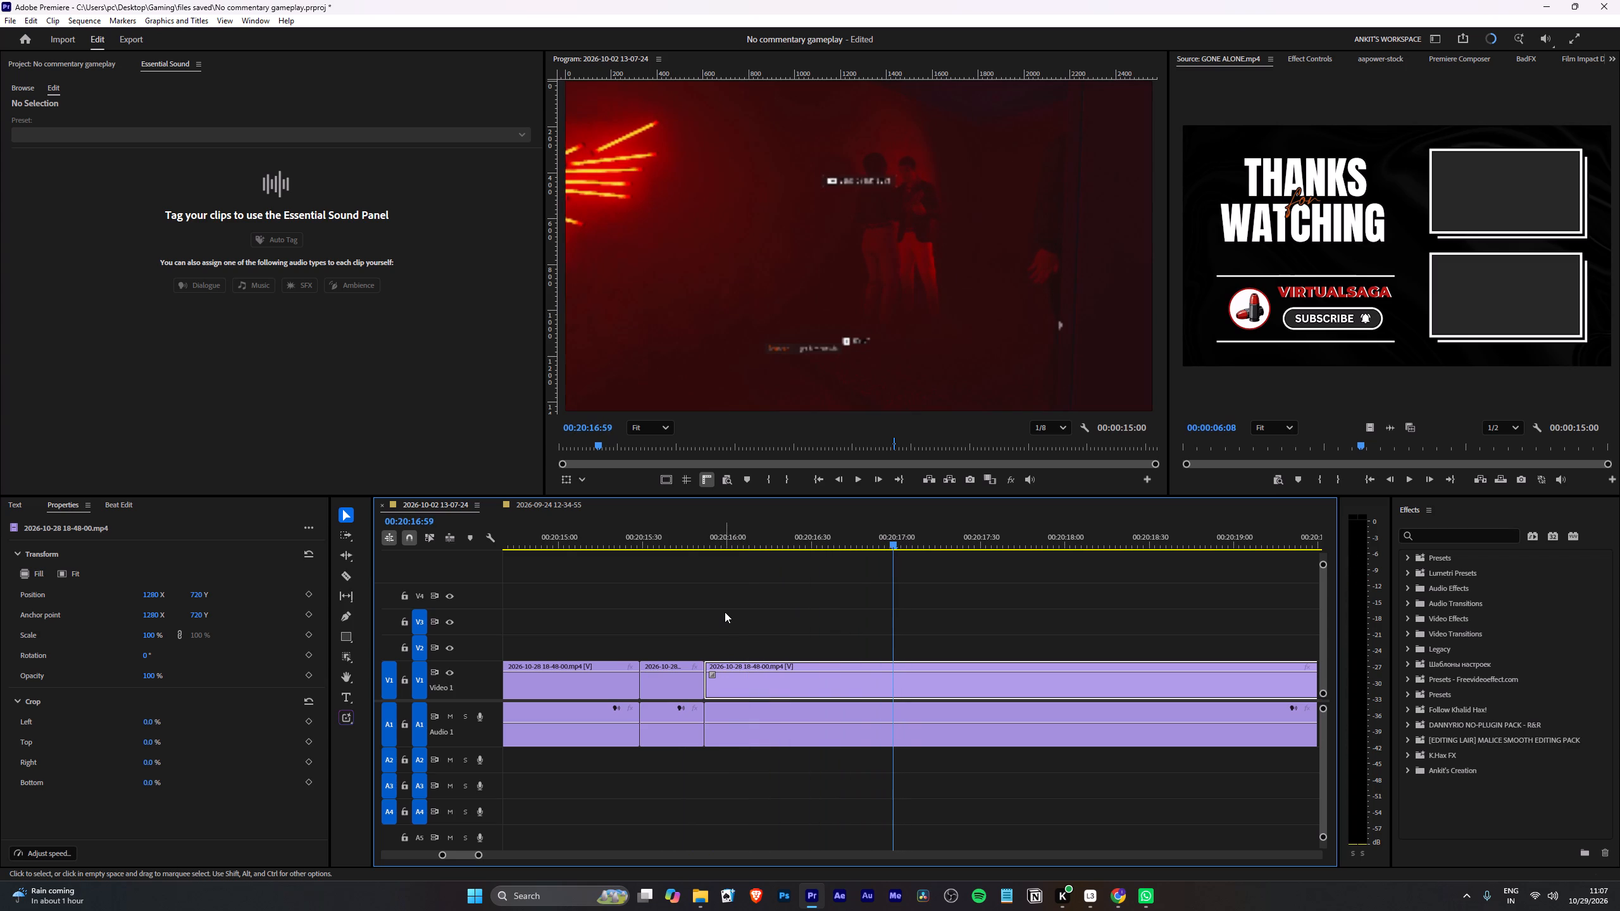
key("Left")
key("Left")
key("Left")
key("Left")
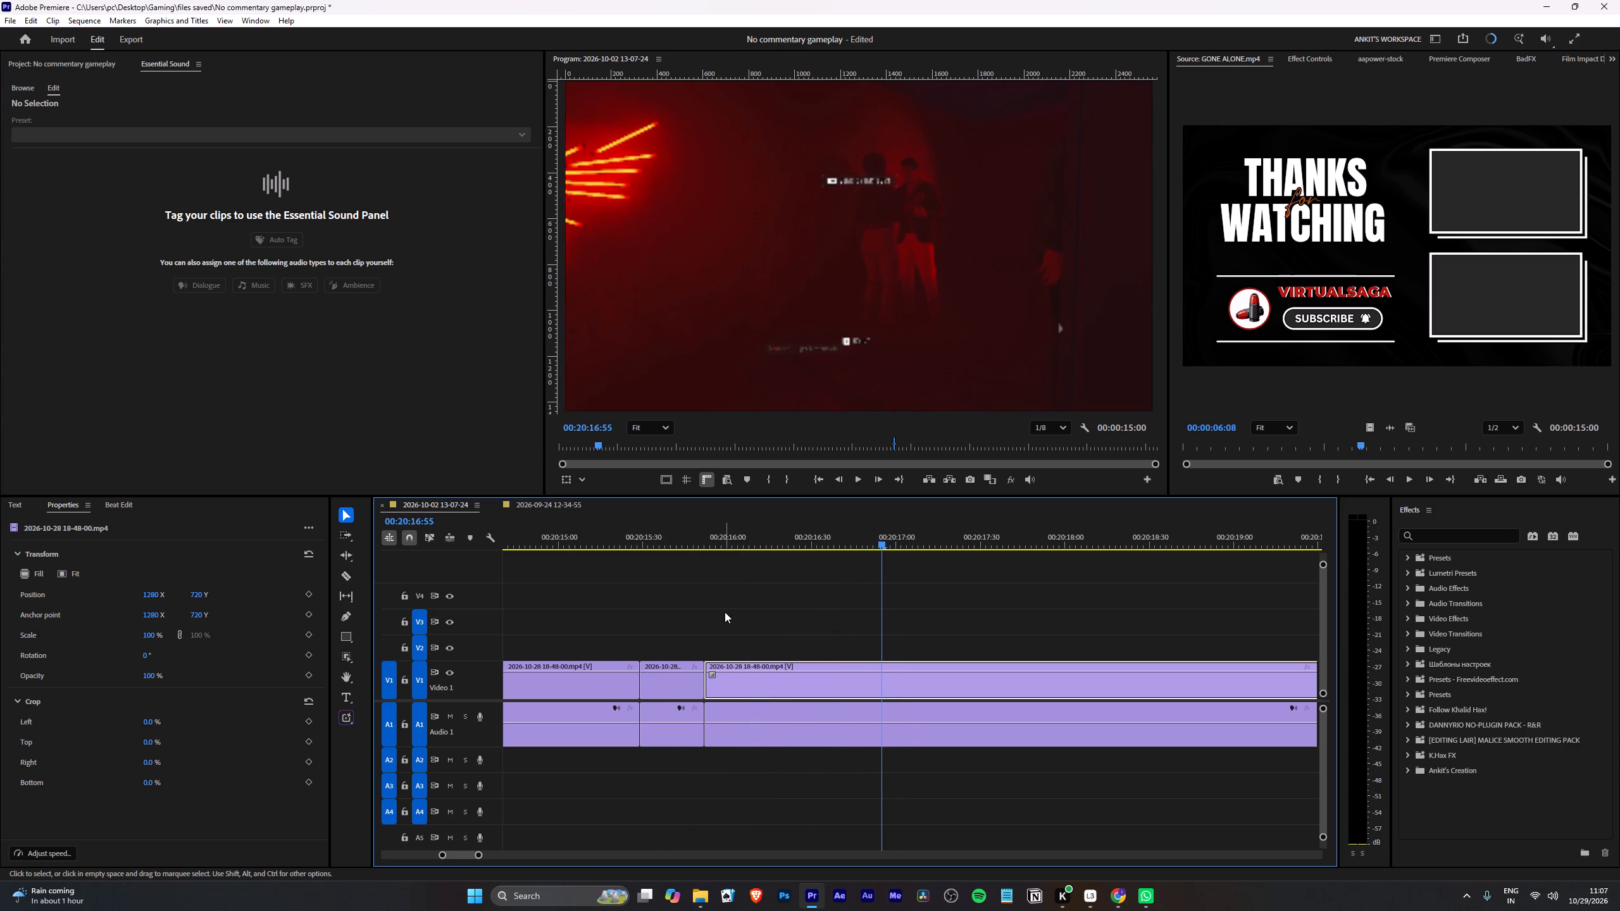
key("Left")
key("Left")
key("Left")
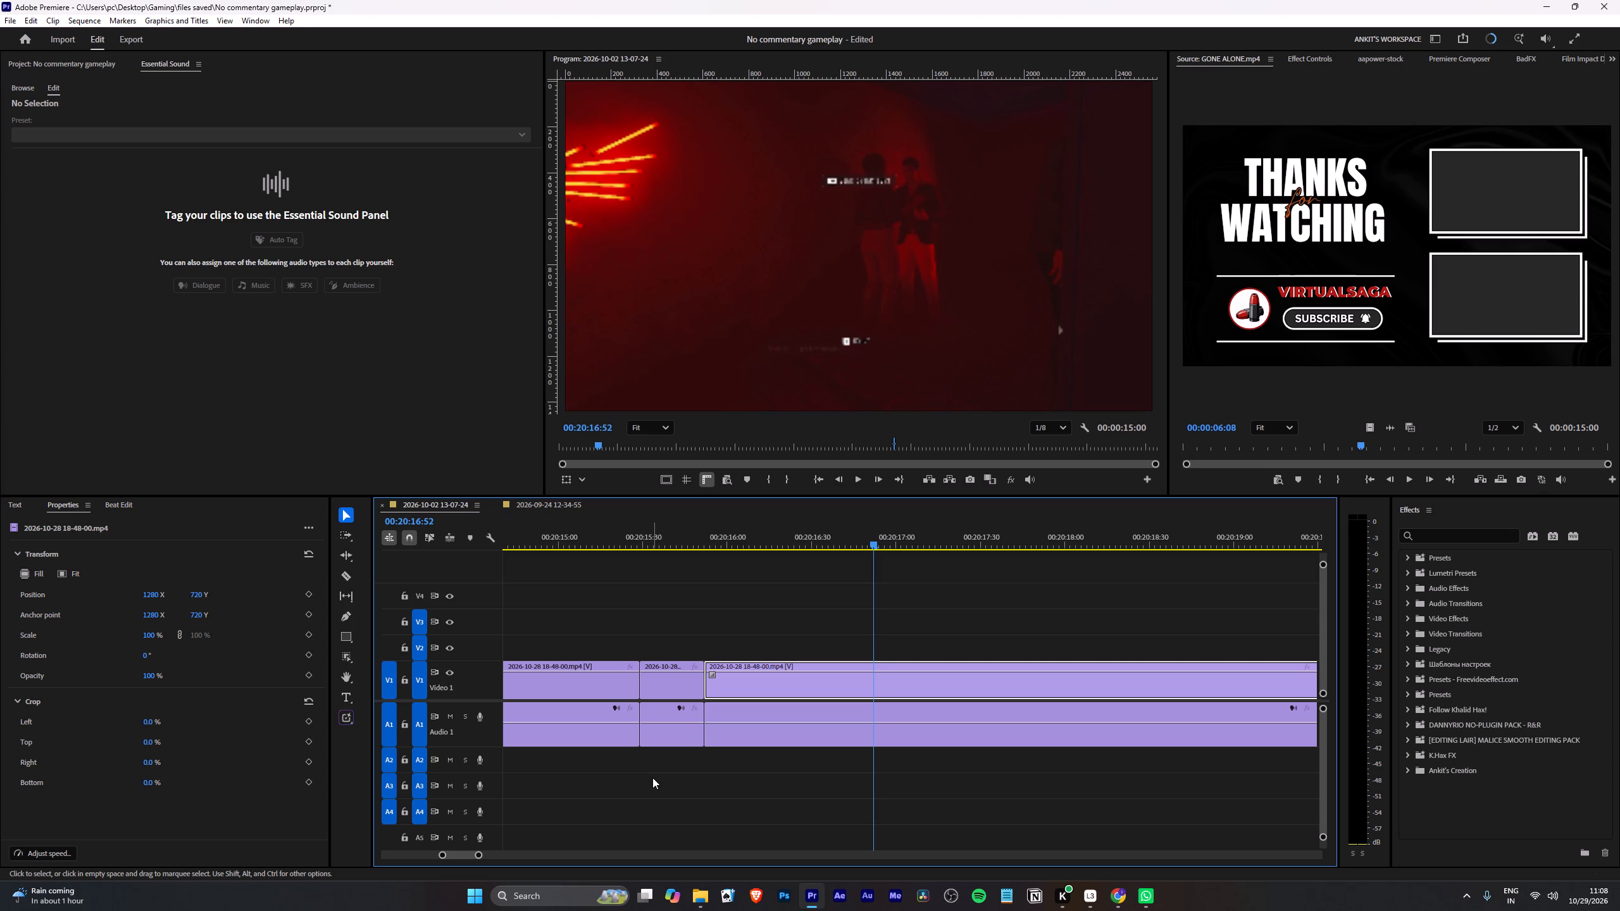
key("Left")
key("Left")
key("Left")
key("Left")
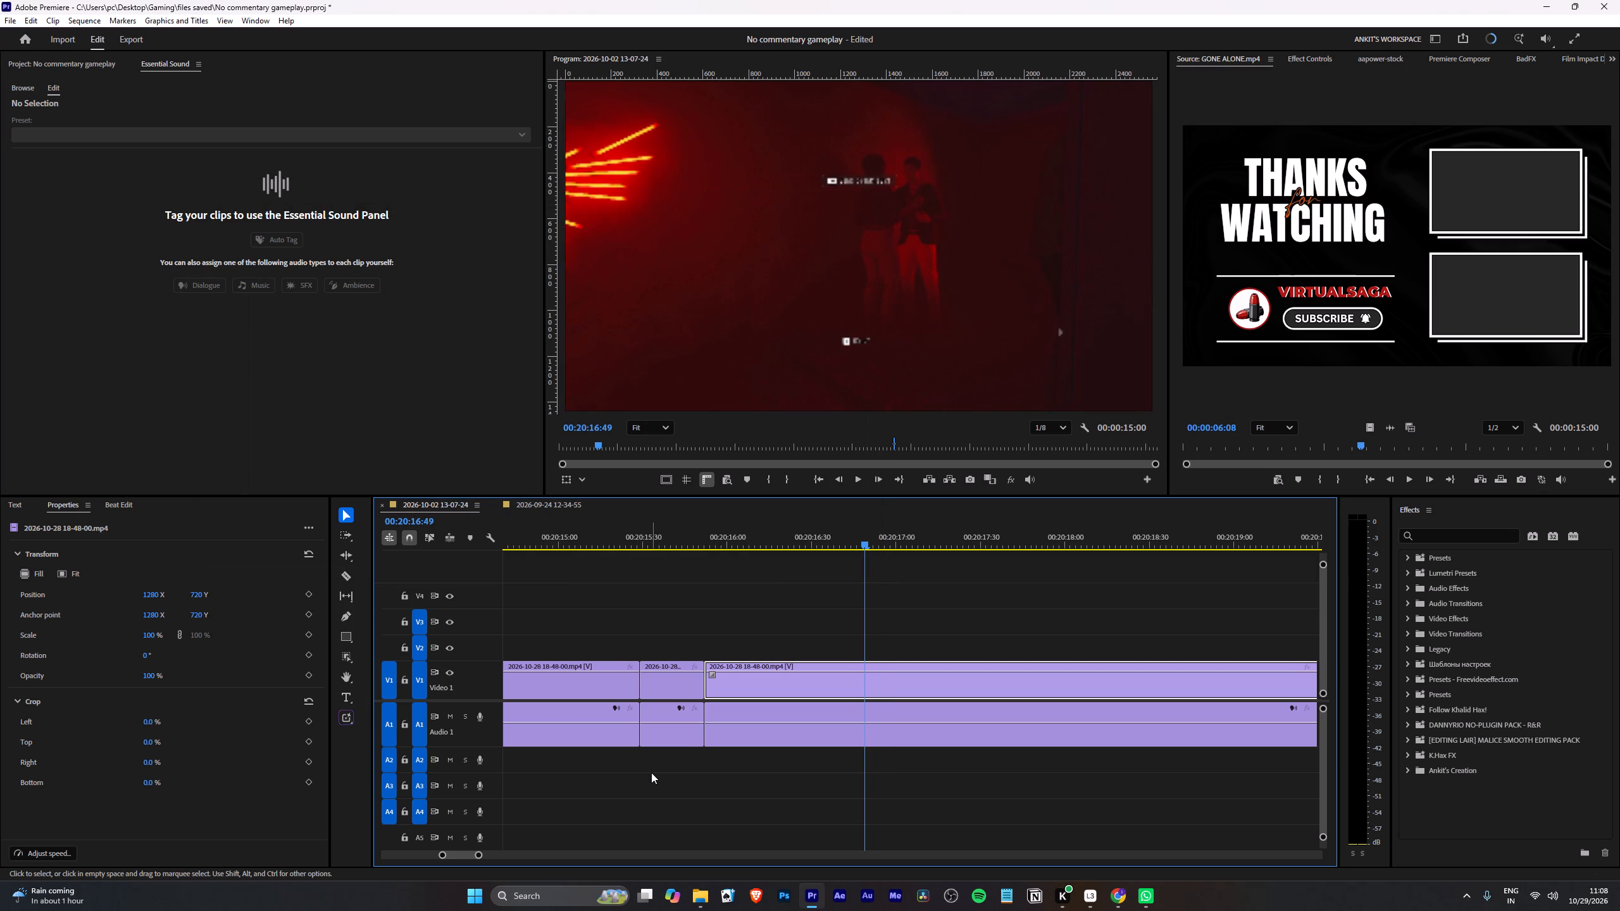
key("q")
Compare the following frames and ripple trim the start of the resumed-gameplay clip again, up to 00:20:16:05.
key("Right")
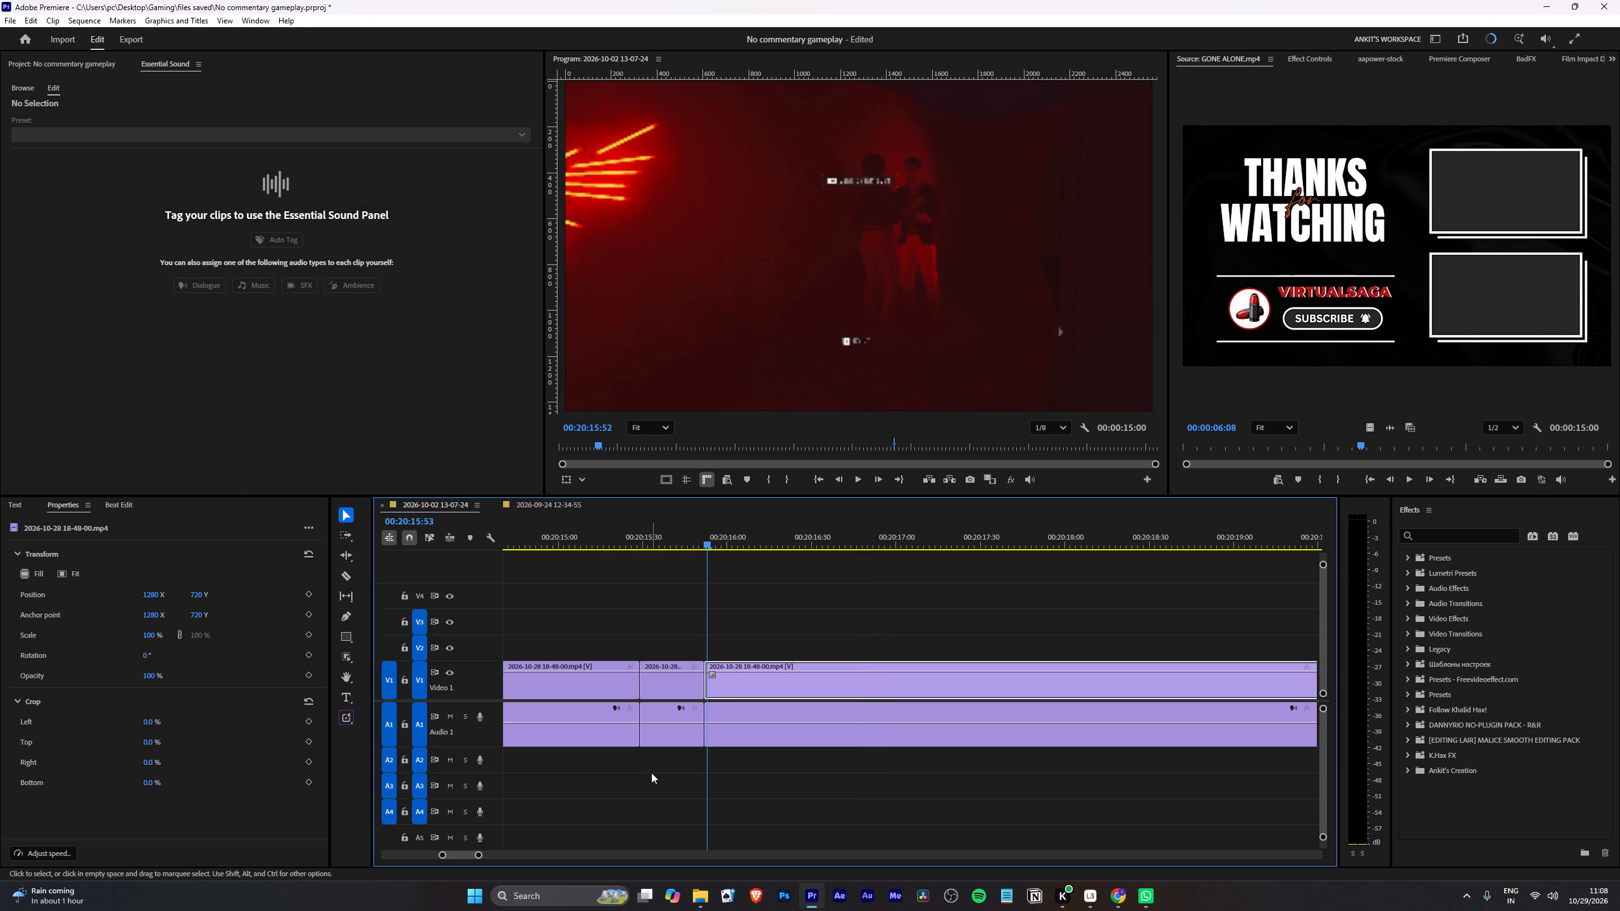
key("Right")
key("Right")
key("Right")
key("Right")
key("Right")
key("Right")
key("Right")
key("Right")
key("Right")
key("Right")
key("Right")
key("Right")
key("Right")
key("Right")
key("Right")
key("Right")
key("Right")
key("Right")
key("Right")
key("Right")
key("Right")
key("Right")
key("Right")
key("Right")
key("Right")
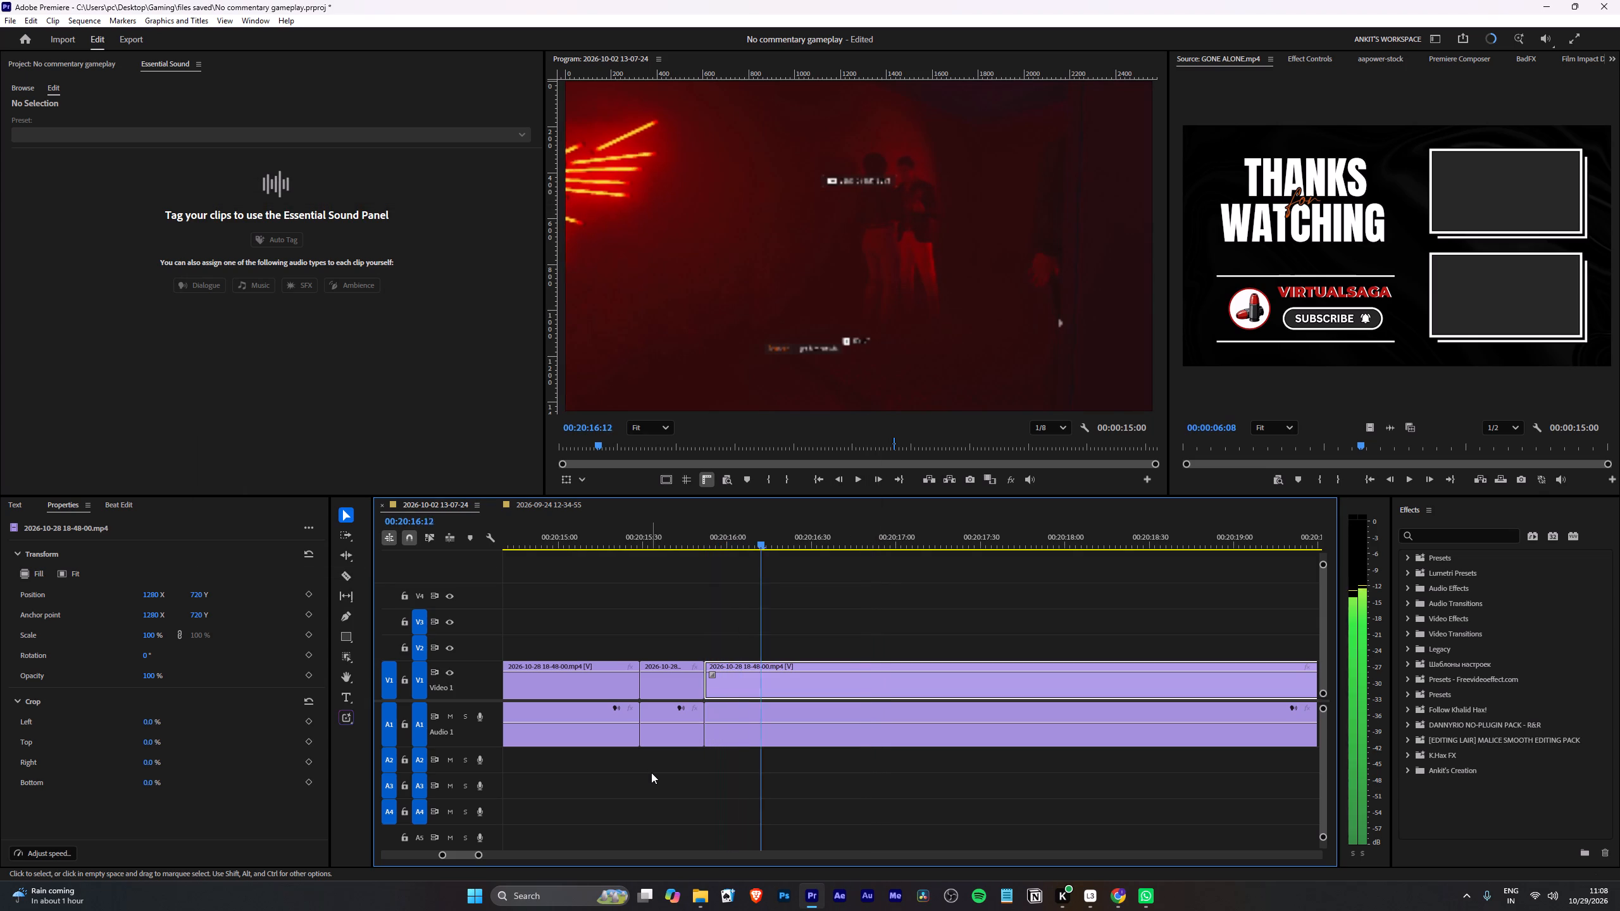
key("Left")
key("Left")
key("Left")
key("Left")
key("Left")
key("Left")
key("Left")
key("Left")
key("Left")
key("Left")
key("Left")
key("Left")
key("Left")
key("Left")
key("Left")
key("Left")
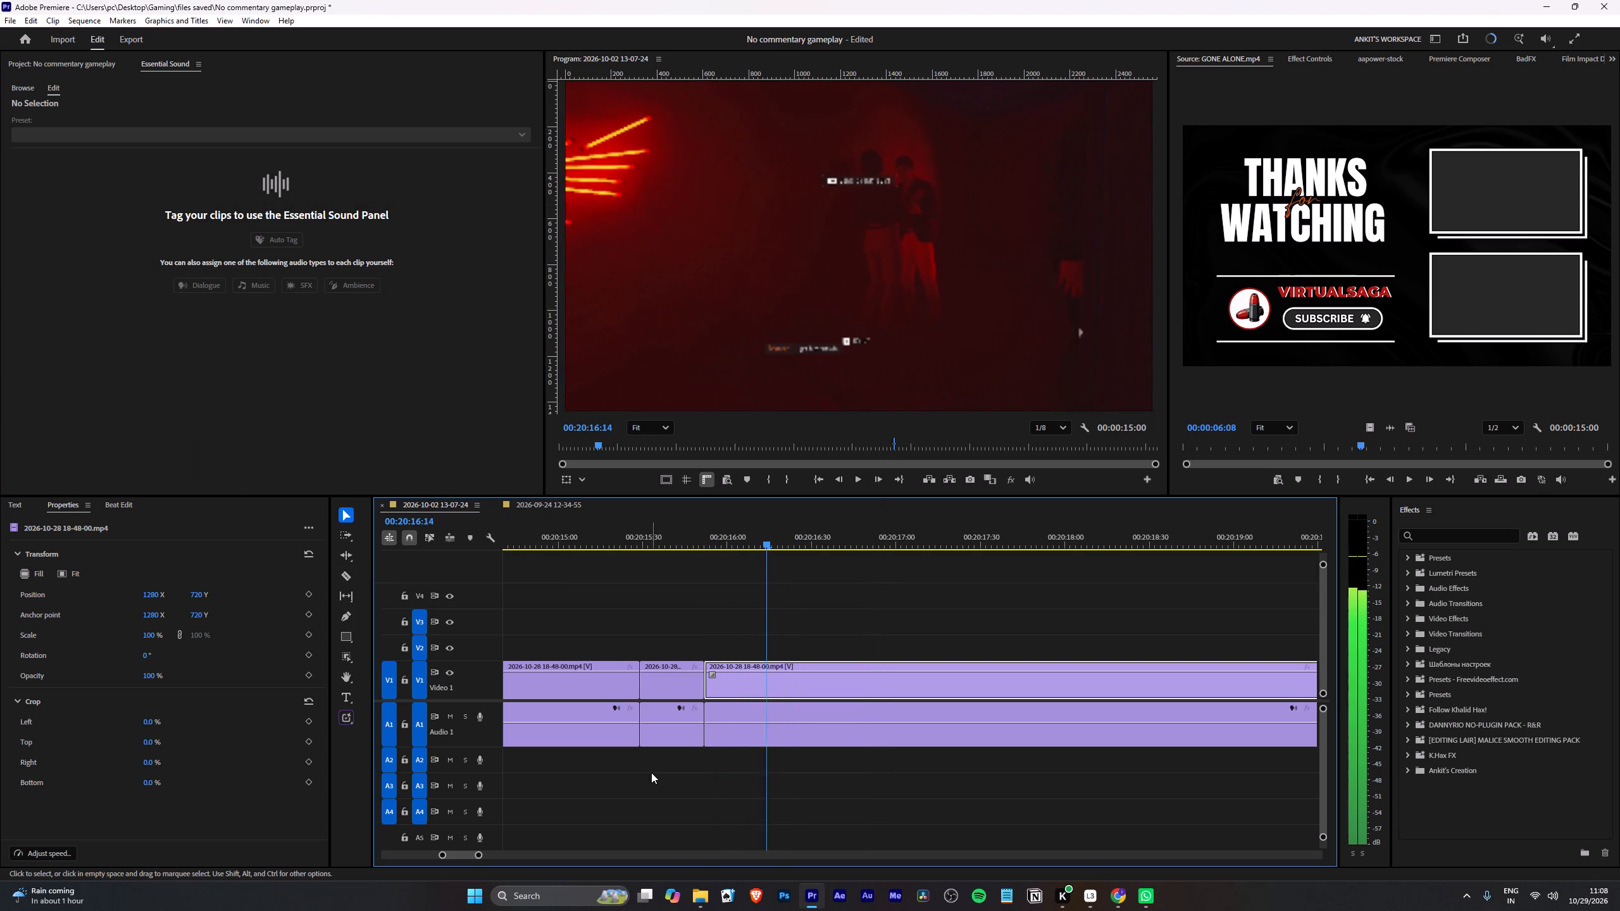
key("Left")
key("Left")
key("Left")
key("Left")
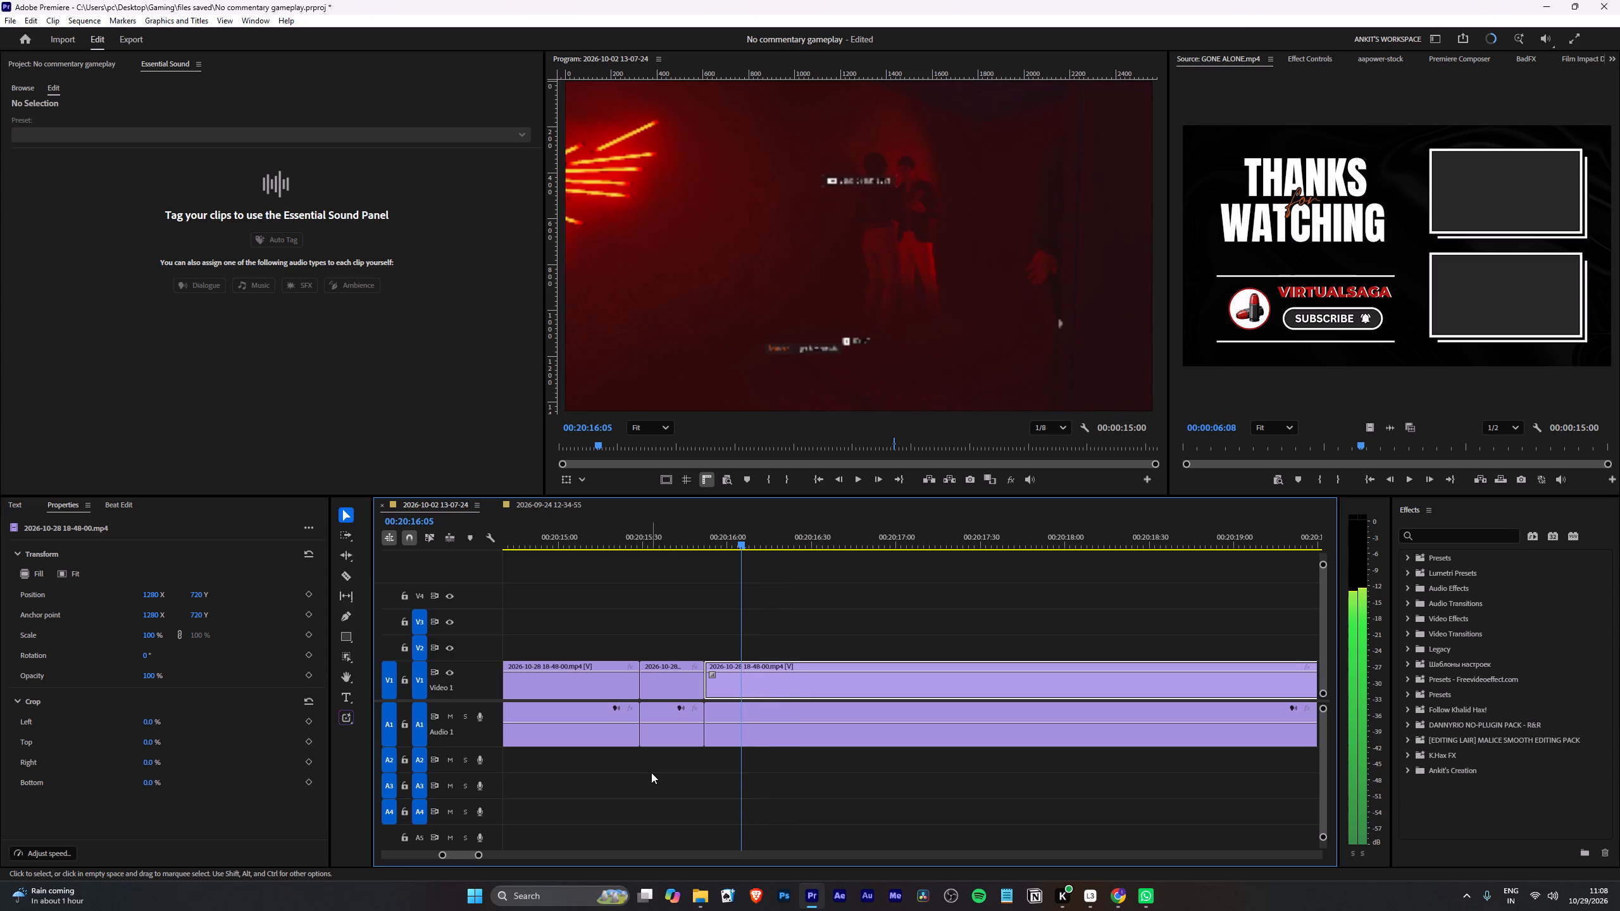
key("q")
Review the join and remove the leftover through edits at 00:20:15:29 by joining them on both the video and audio tracks.
key("Left")
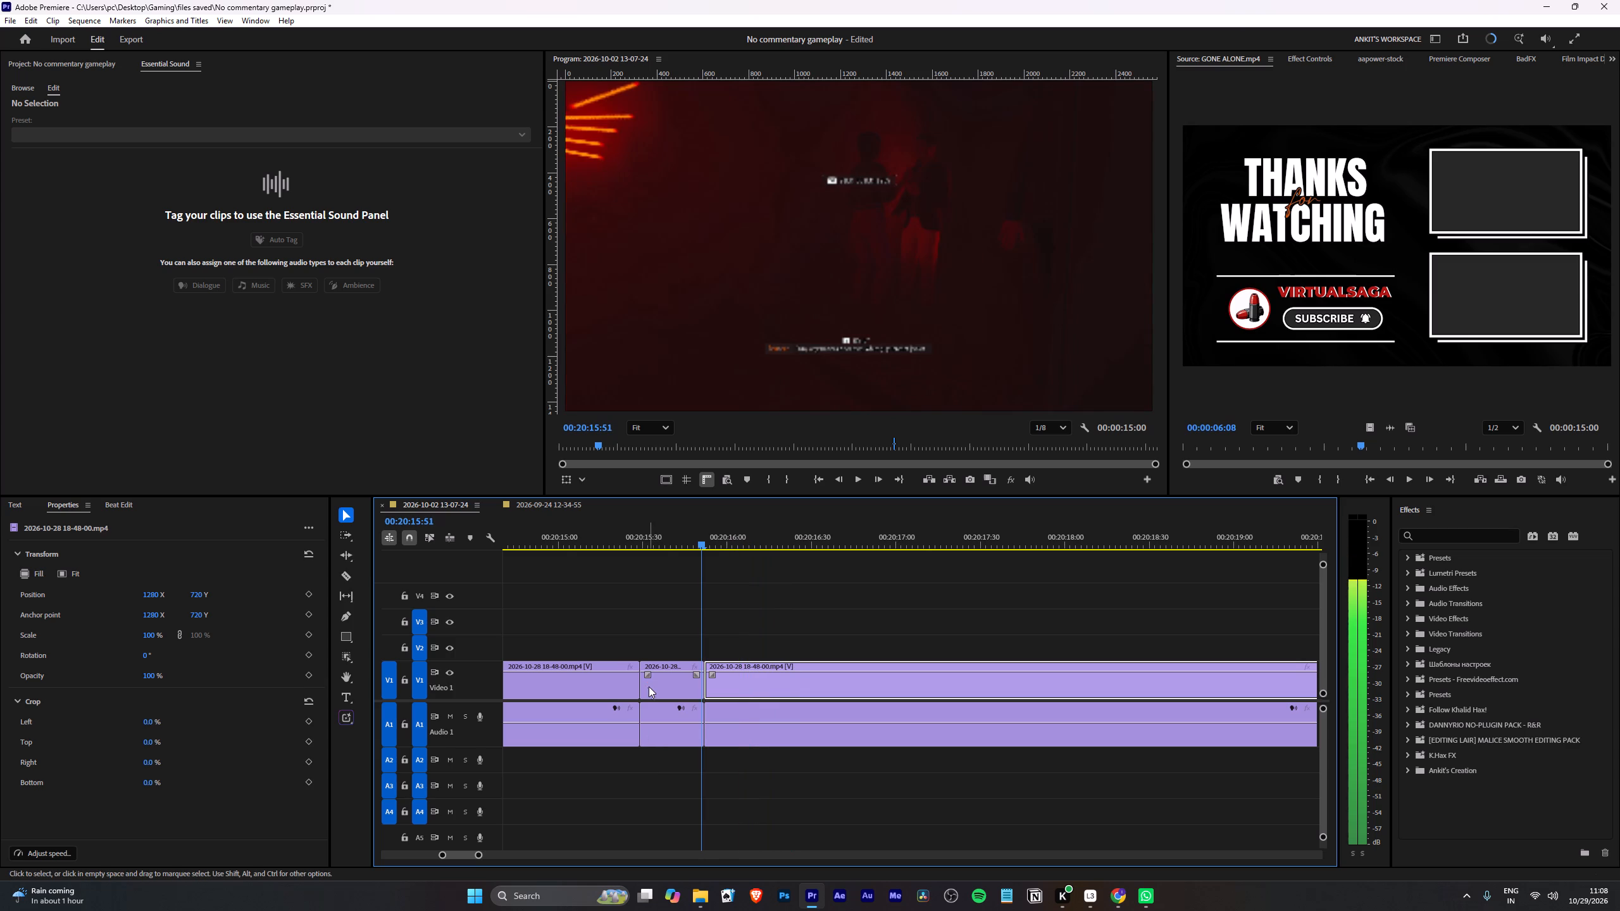
left_click_drag(654, 541, 625, 541)
key("space")
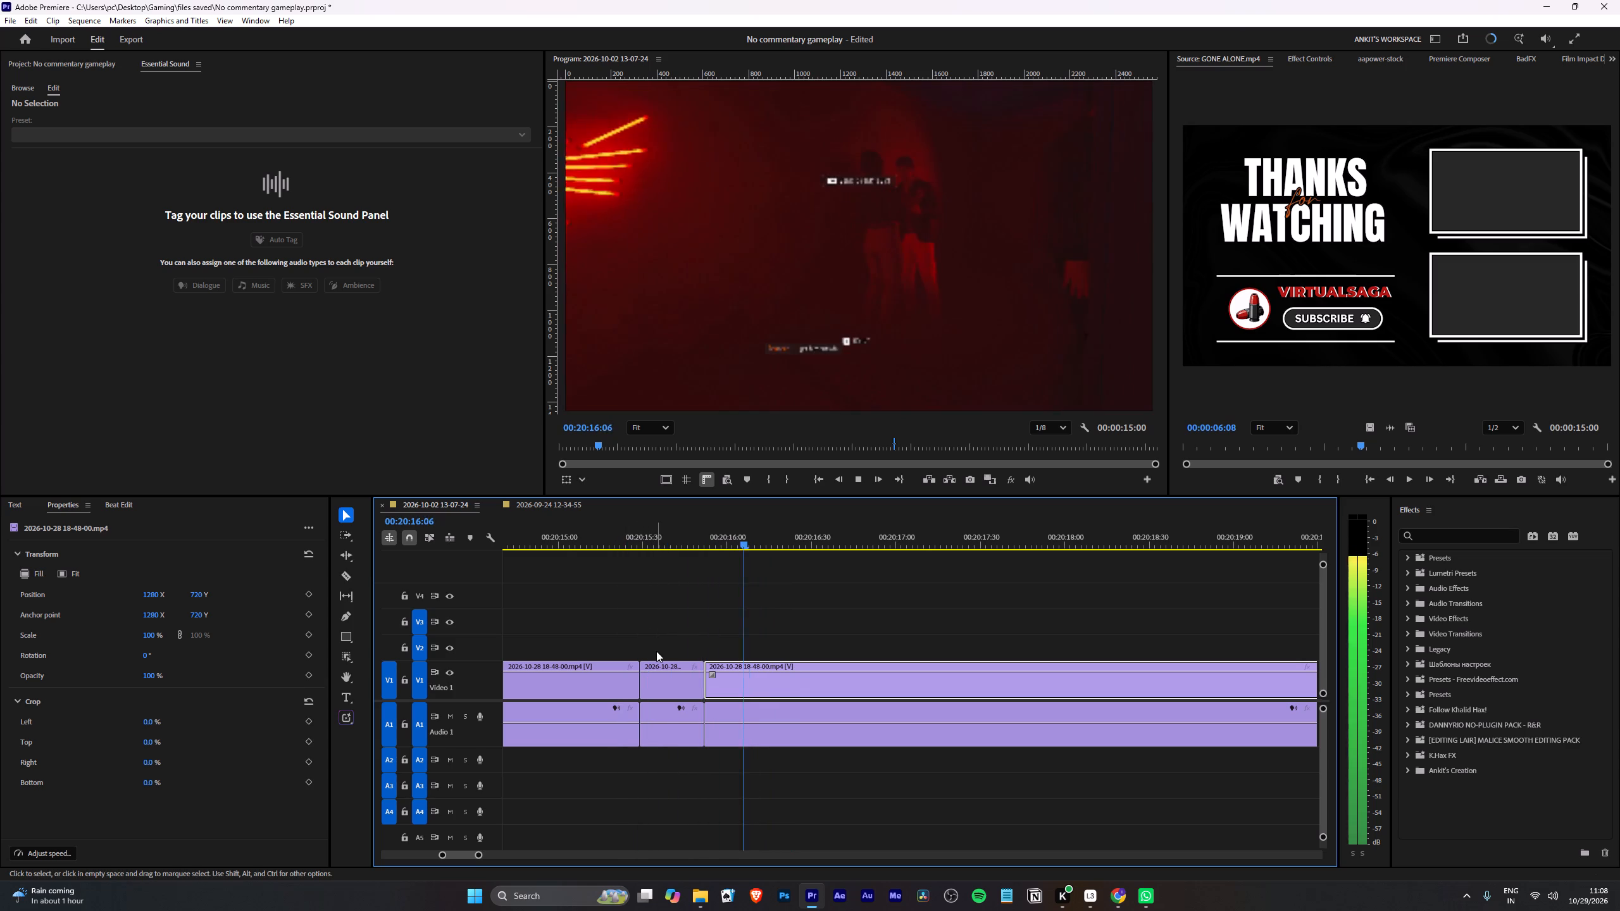
key("space")
left_click_drag(617, 524, 661, 527)
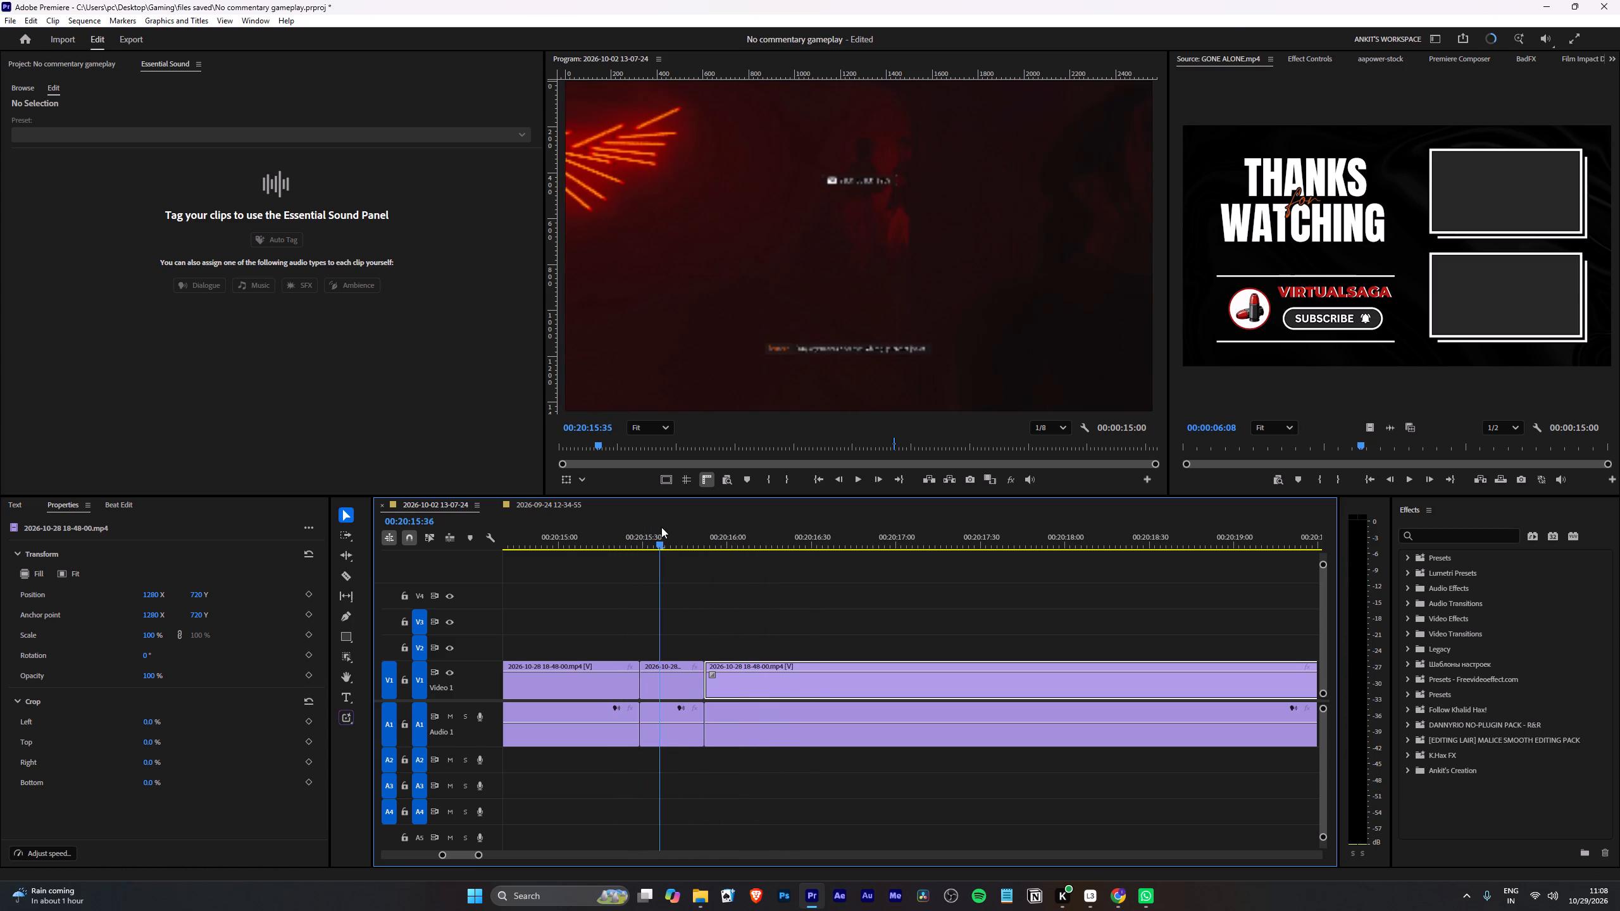
left_click_drag(661, 527, 698, 538)
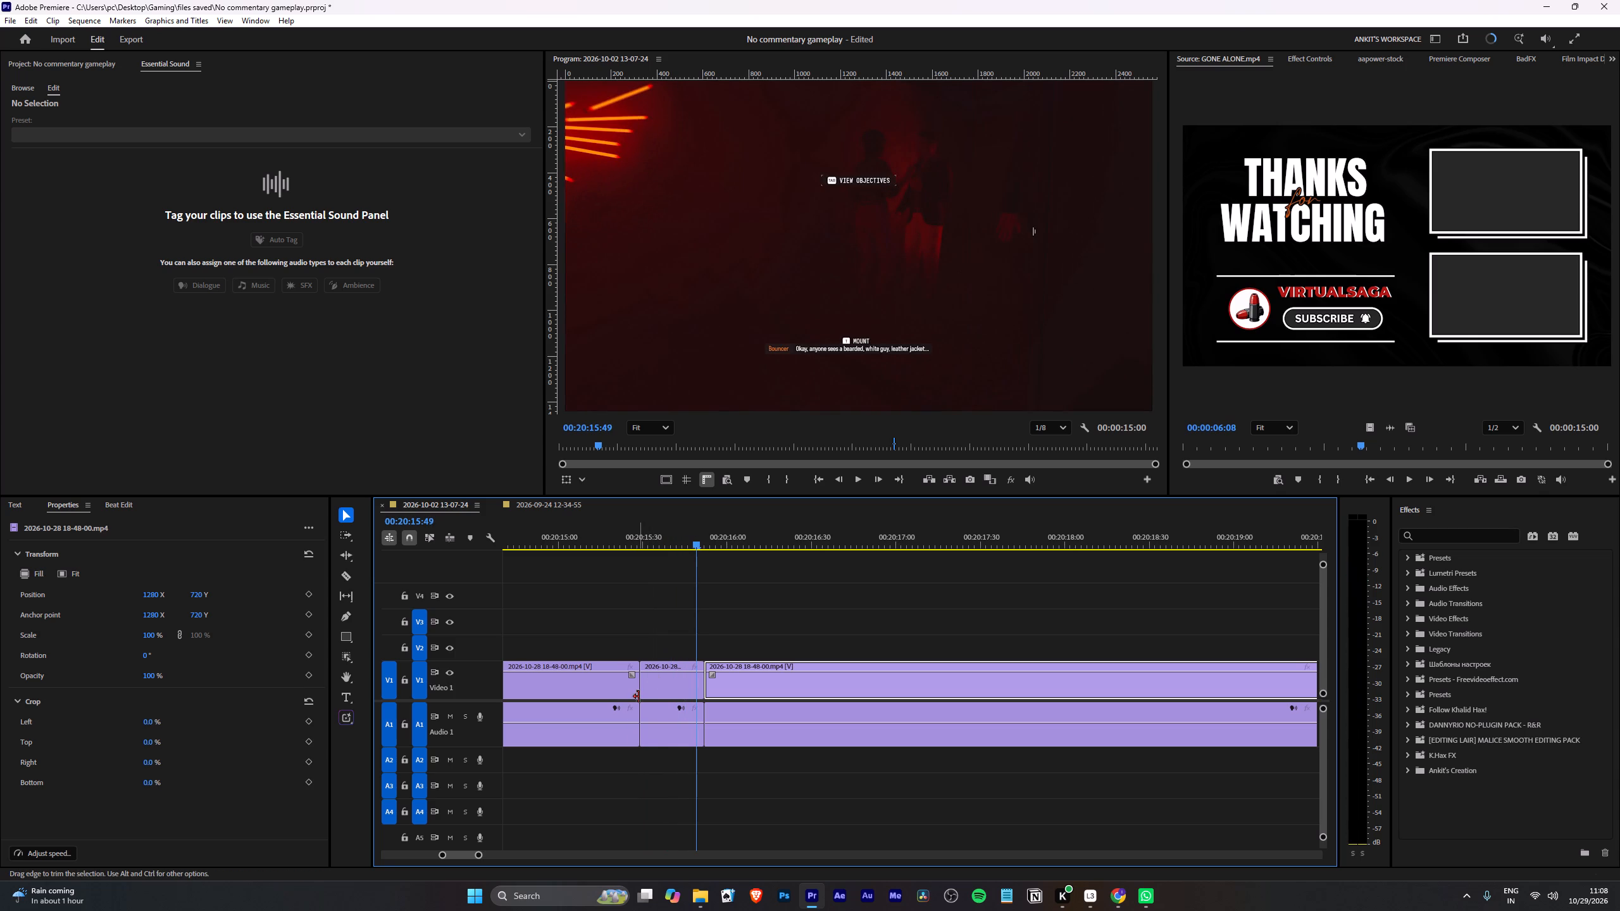
right_click(639, 697)
left_click(699, 795)
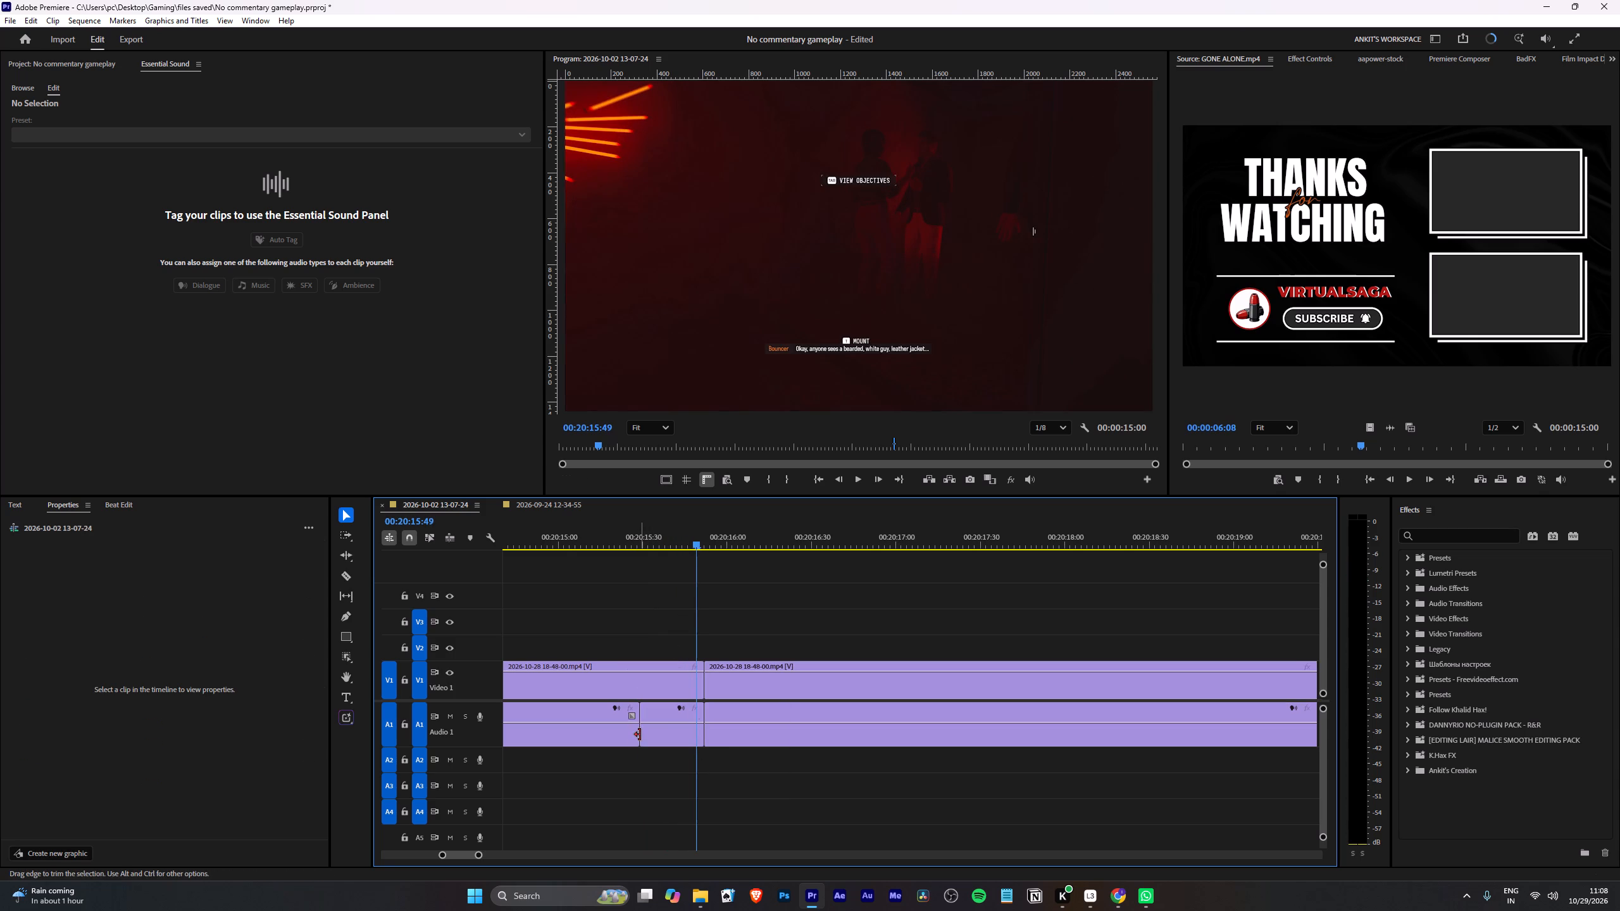
right_click(640, 734)
left_click(706, 831)
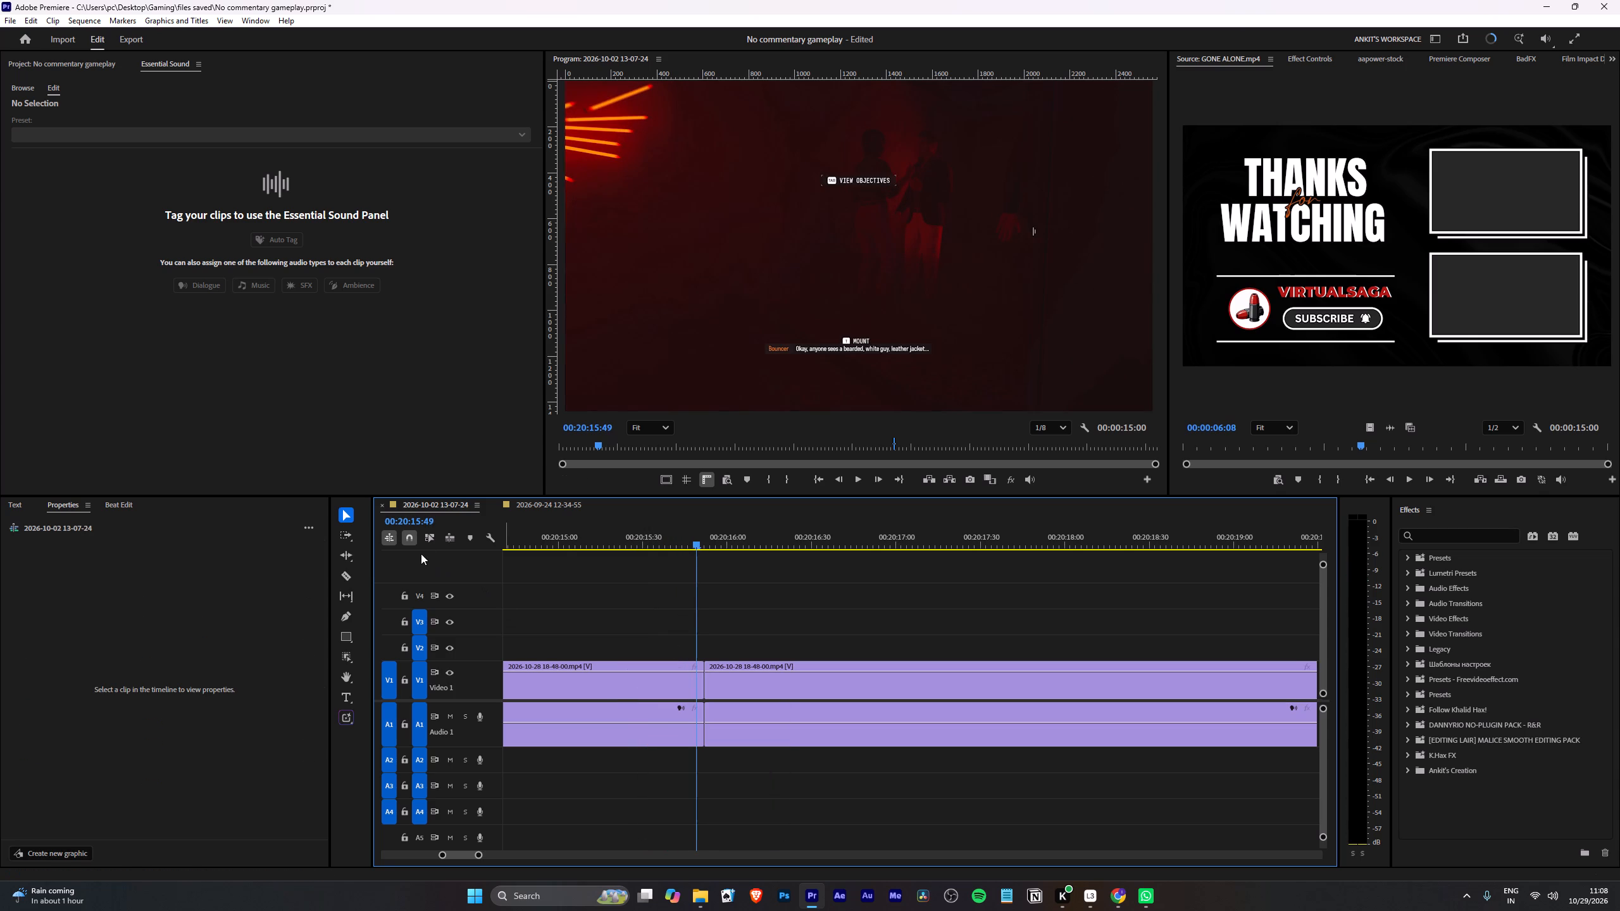
Turn on linked selection for the timeline.
left_click(430, 537)
Play through the remaining cut at about 00:20:15:52 and add a Cross Dissolve across it on the video track.
key("space")
left_click_drag(713, 547, 704, 547)
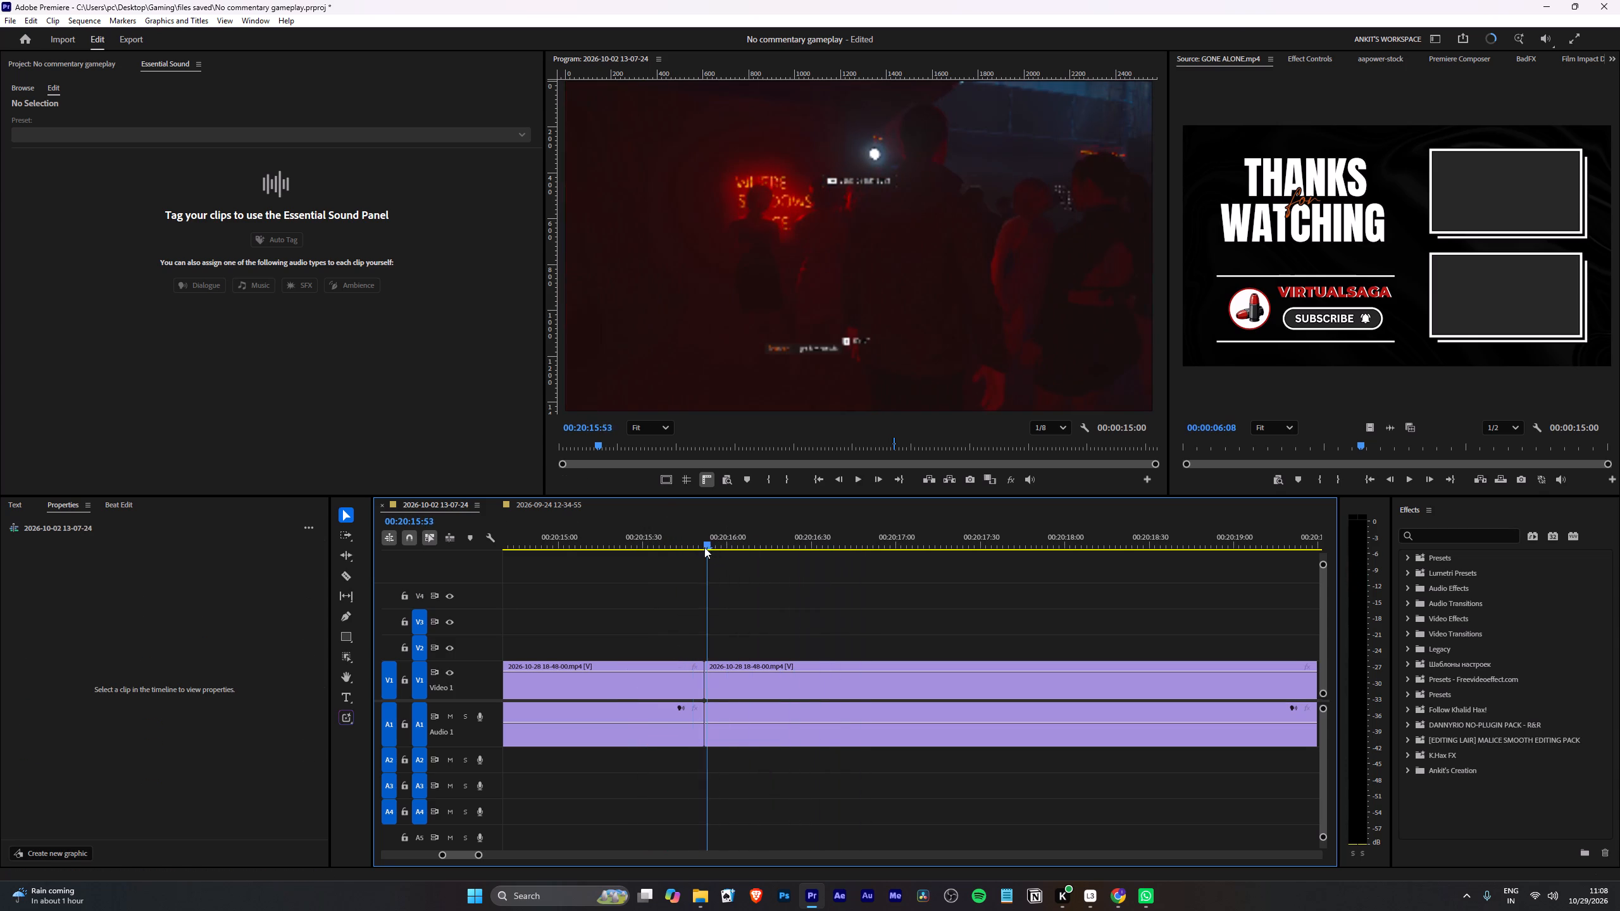
left_click_drag(704, 547, 689, 548)
key("space")
key("space")
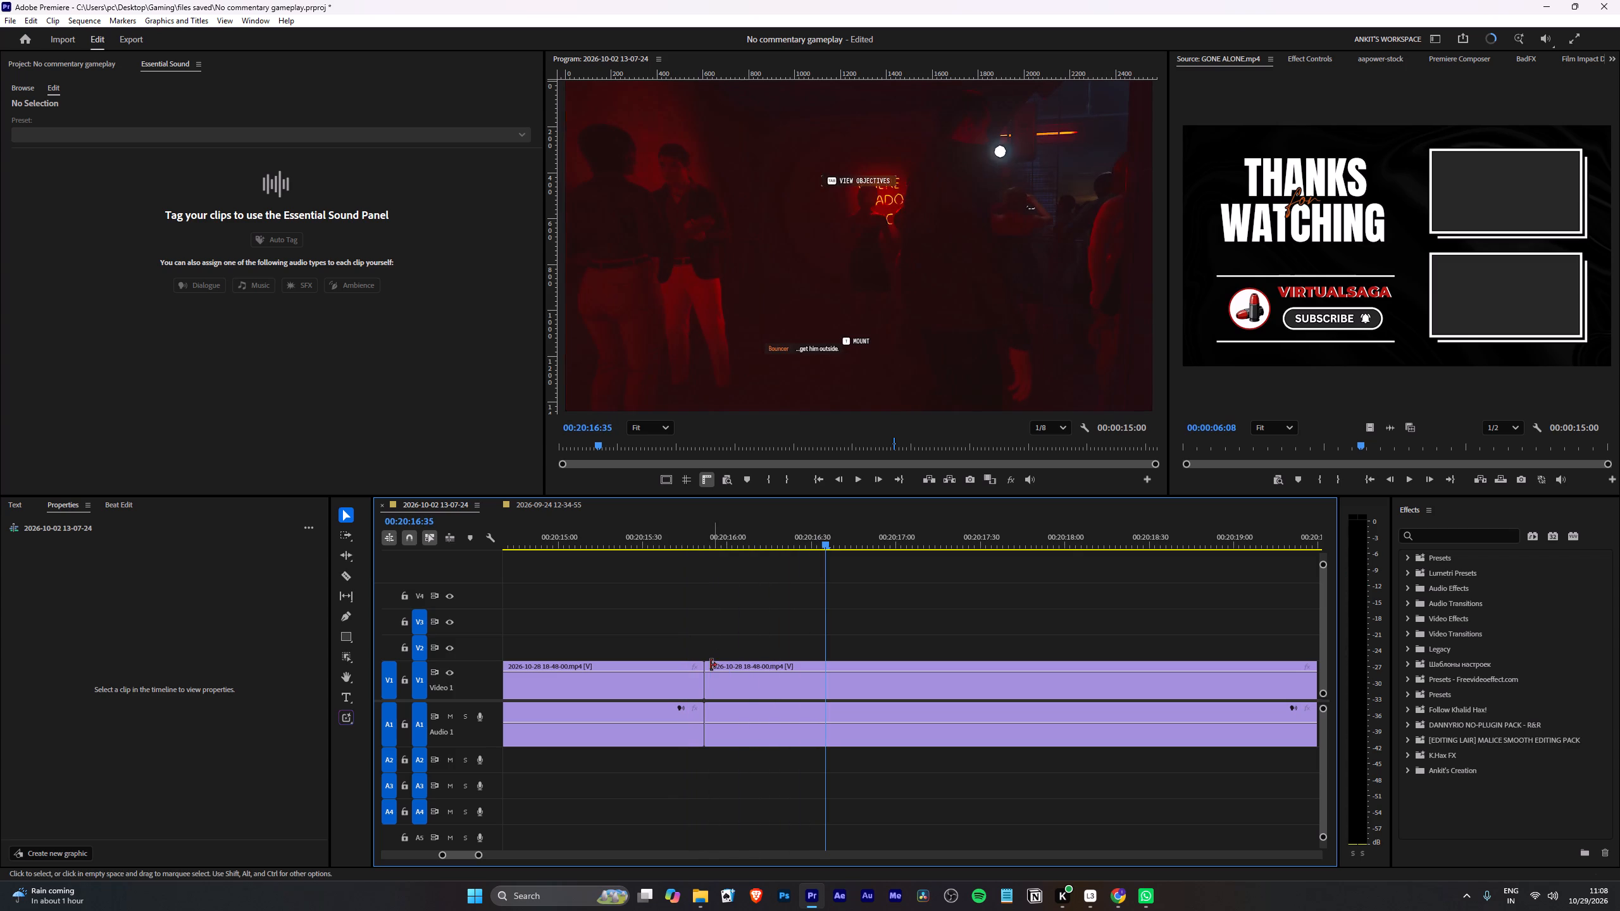
left_click_drag(699, 676, 733, 672)
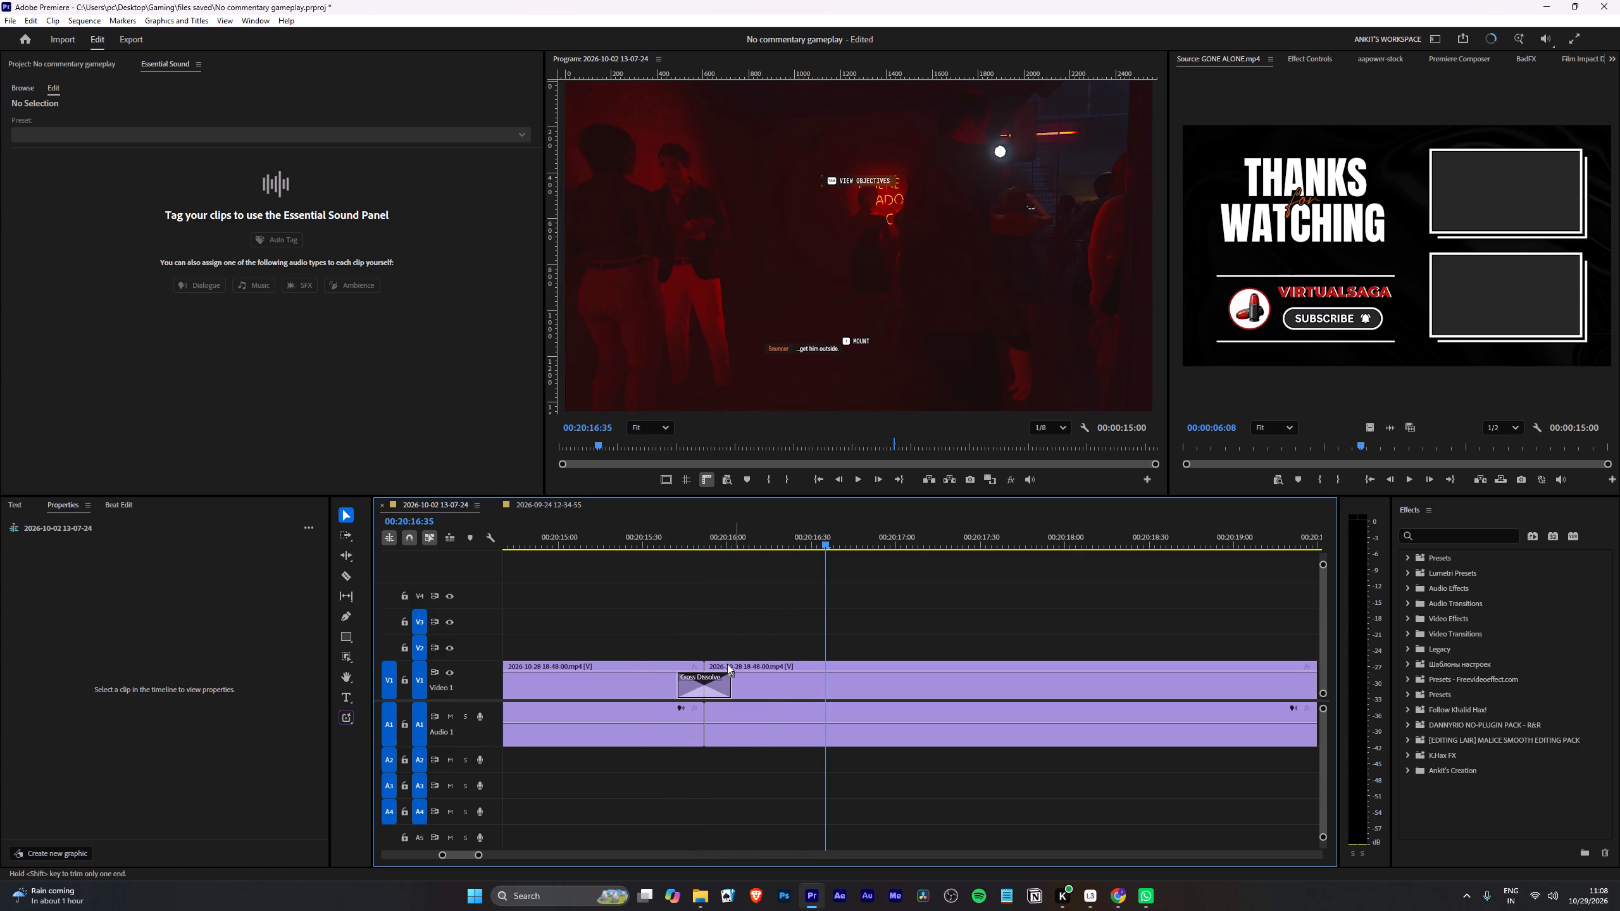
Play and scrub through the Cross Dissolve at about 00:20:15:52 to examine how smoothly the two gameplay clips blend.
left_click(637, 532)
key("space")
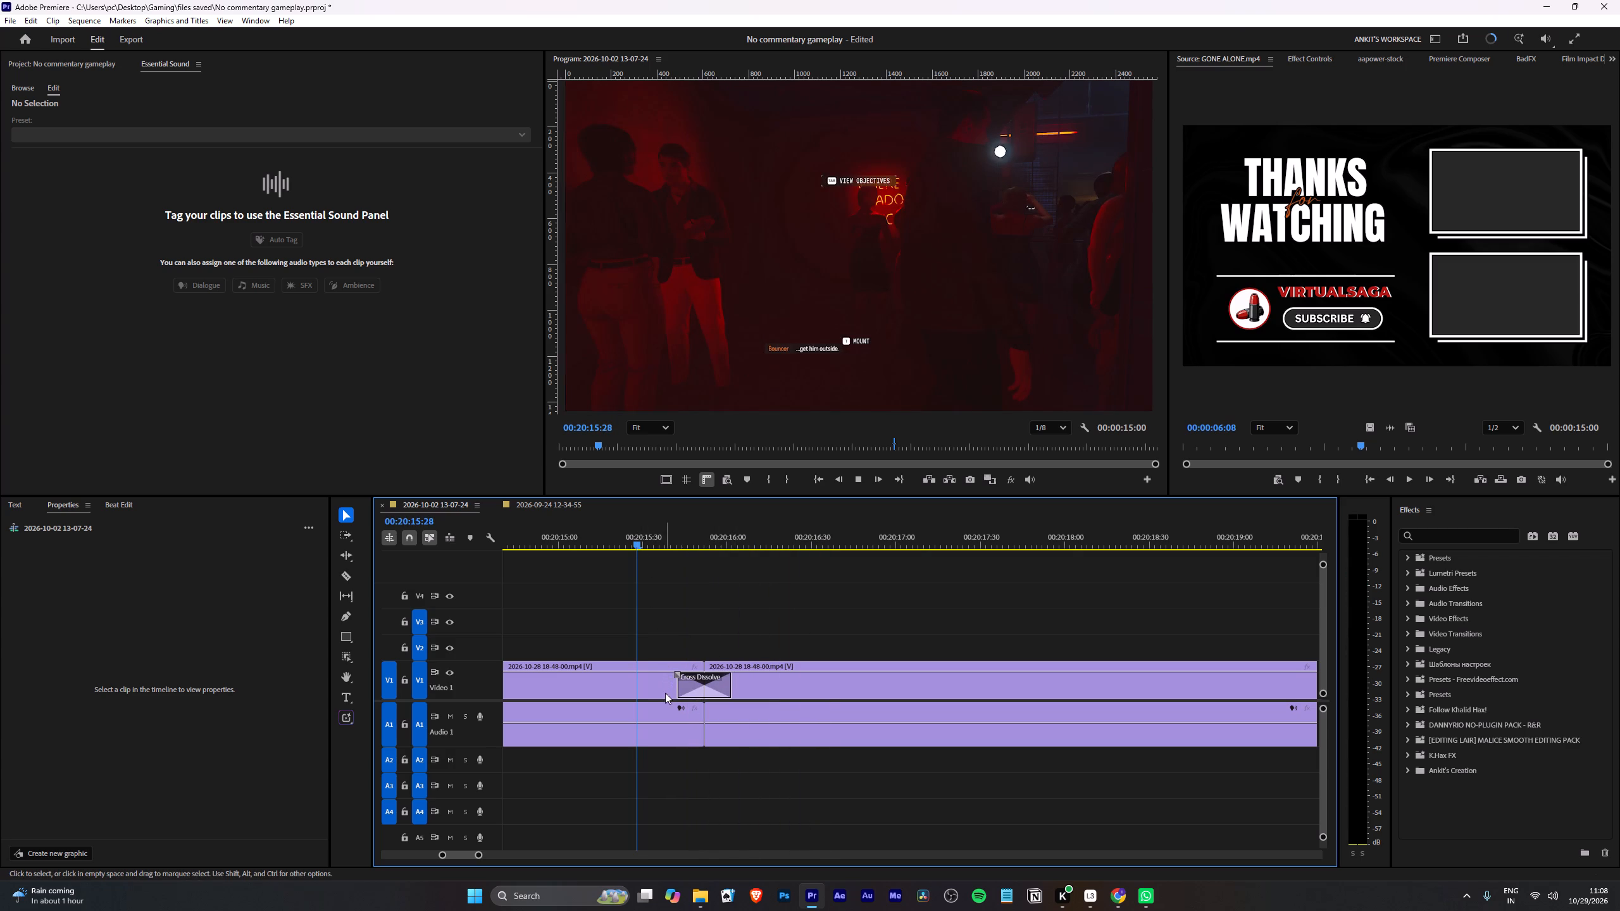
key("space")
left_click_drag(659, 524, 684, 527)
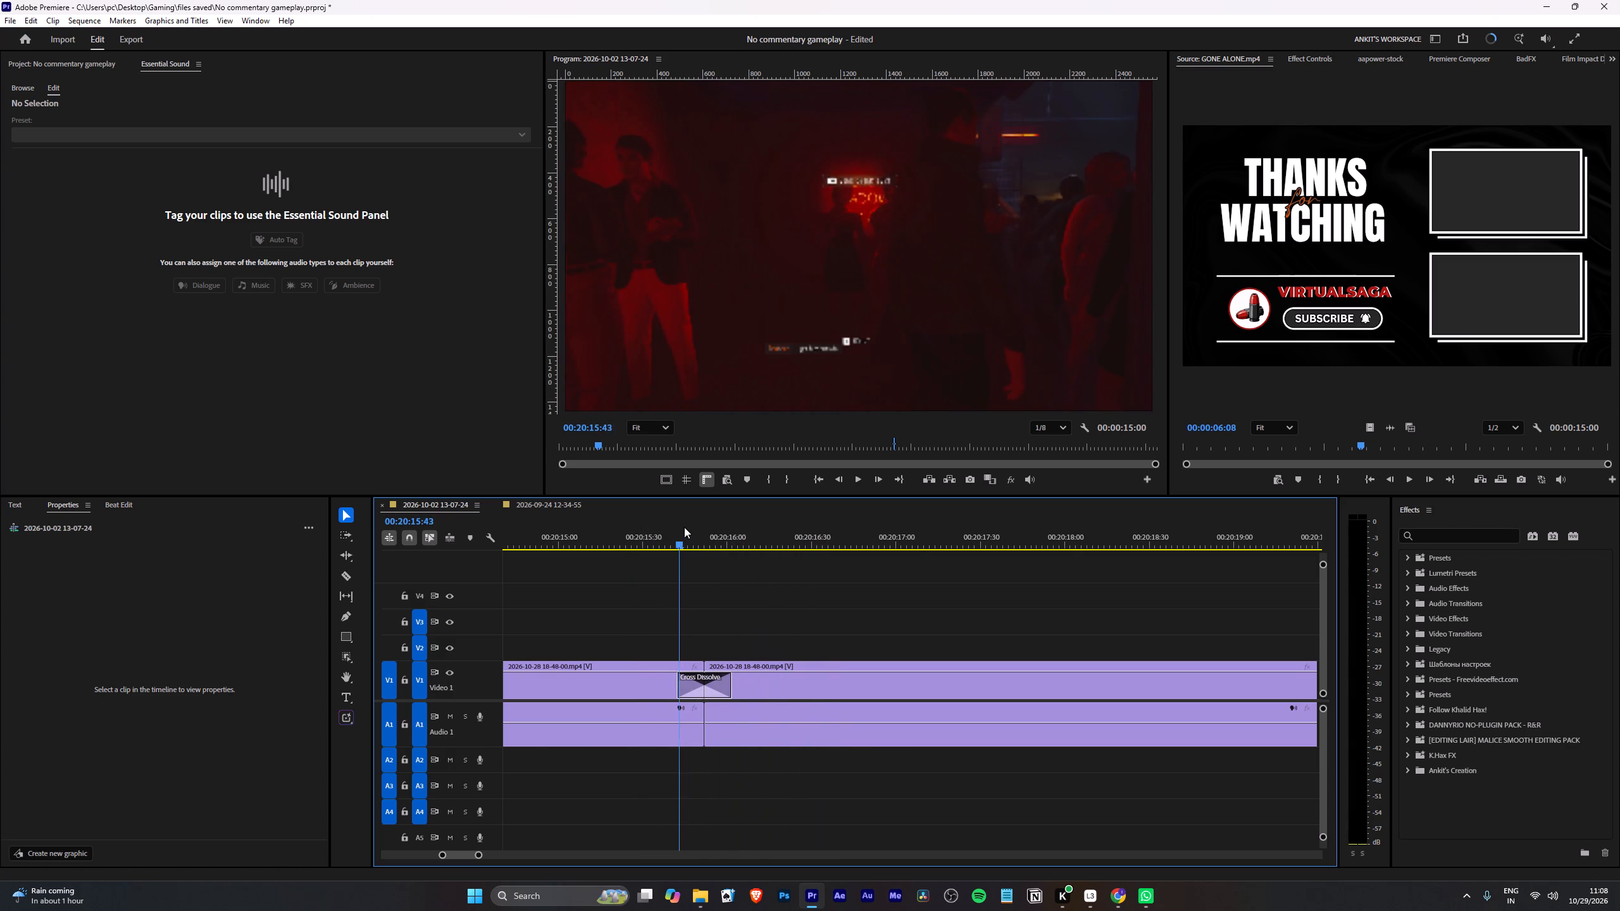
left_click_drag(684, 527, 722, 527)
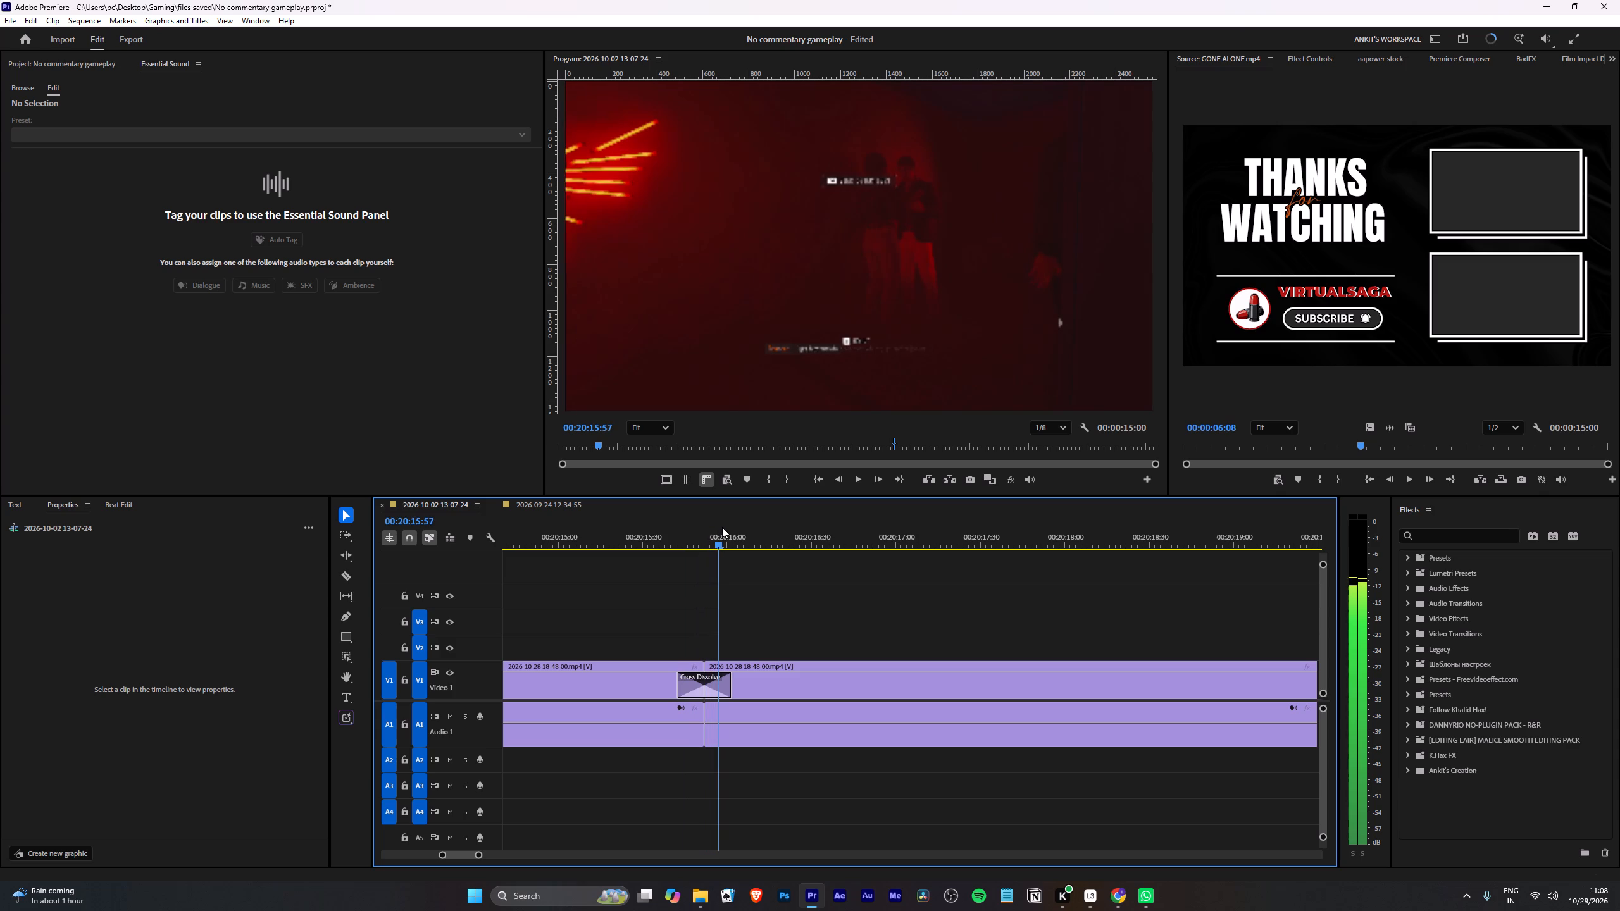
left_click_drag(722, 527, 718, 531)
left_click(676, 540)
key("space")
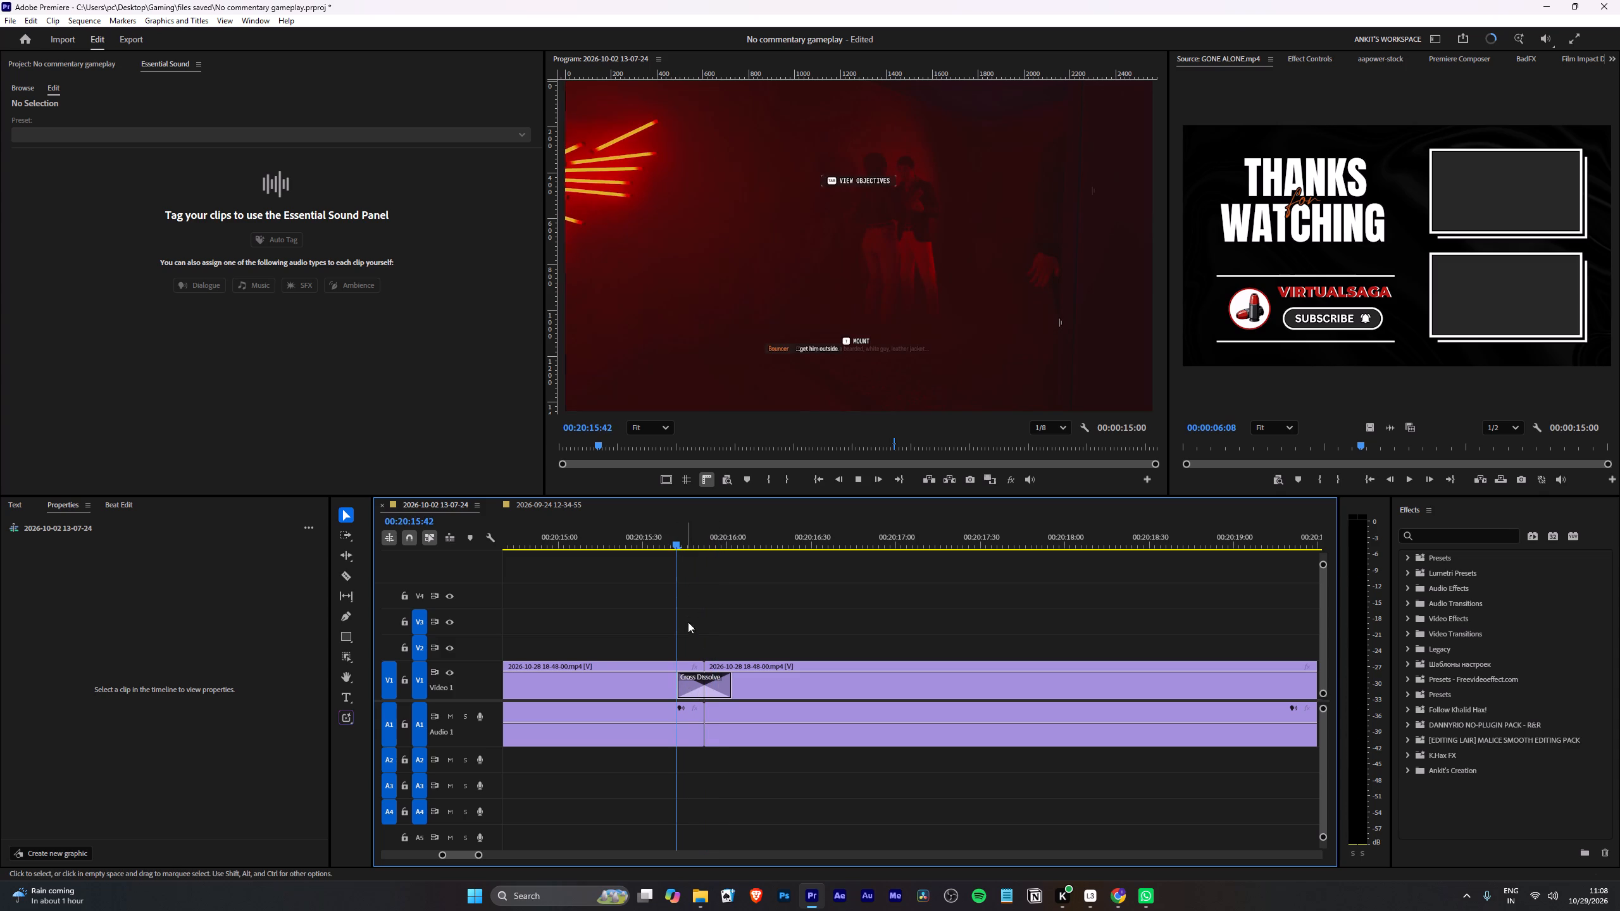
key("space")
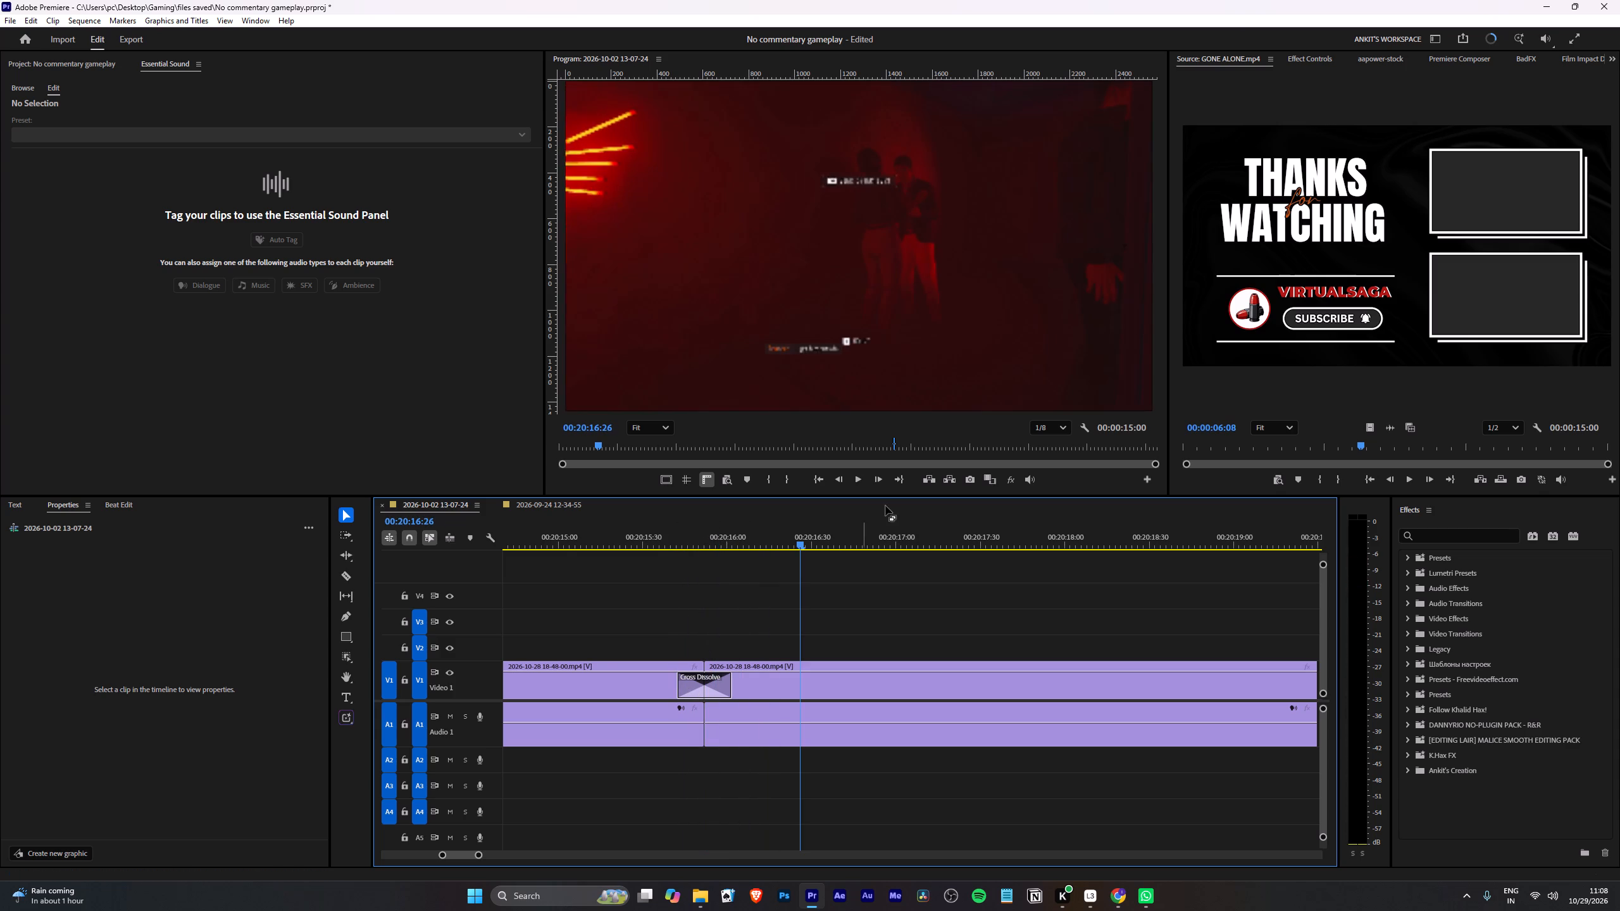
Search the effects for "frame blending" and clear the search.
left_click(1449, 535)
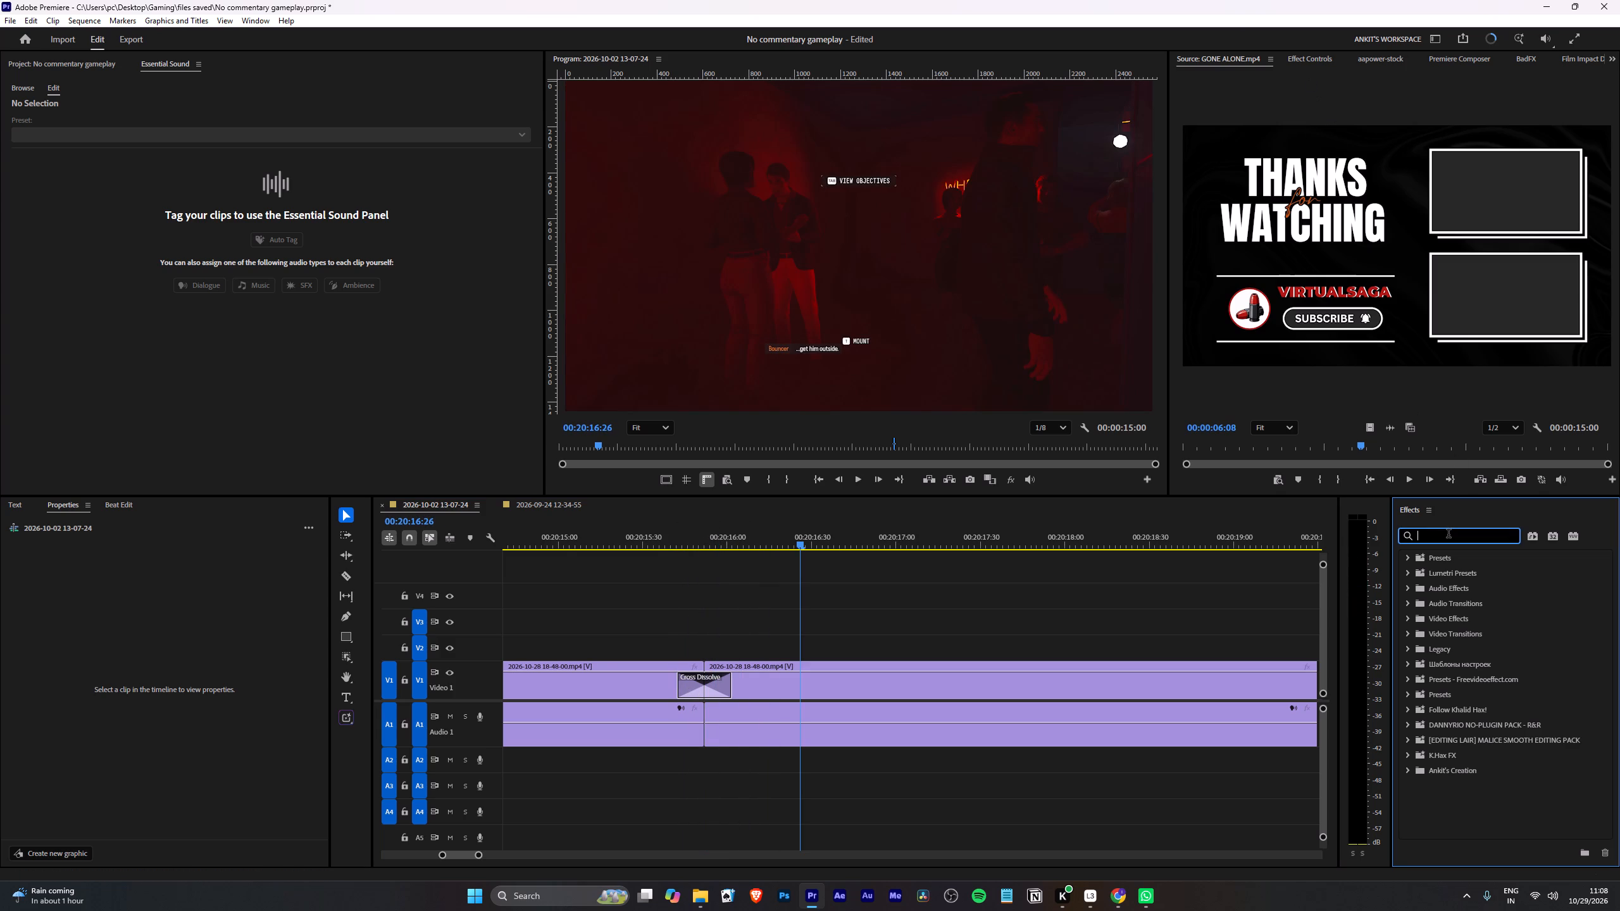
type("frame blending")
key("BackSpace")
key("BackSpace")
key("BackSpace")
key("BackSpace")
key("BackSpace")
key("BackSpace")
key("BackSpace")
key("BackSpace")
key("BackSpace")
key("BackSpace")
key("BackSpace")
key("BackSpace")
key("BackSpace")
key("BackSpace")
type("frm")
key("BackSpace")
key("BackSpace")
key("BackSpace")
Search the effects for "smooth".
type("smooth")
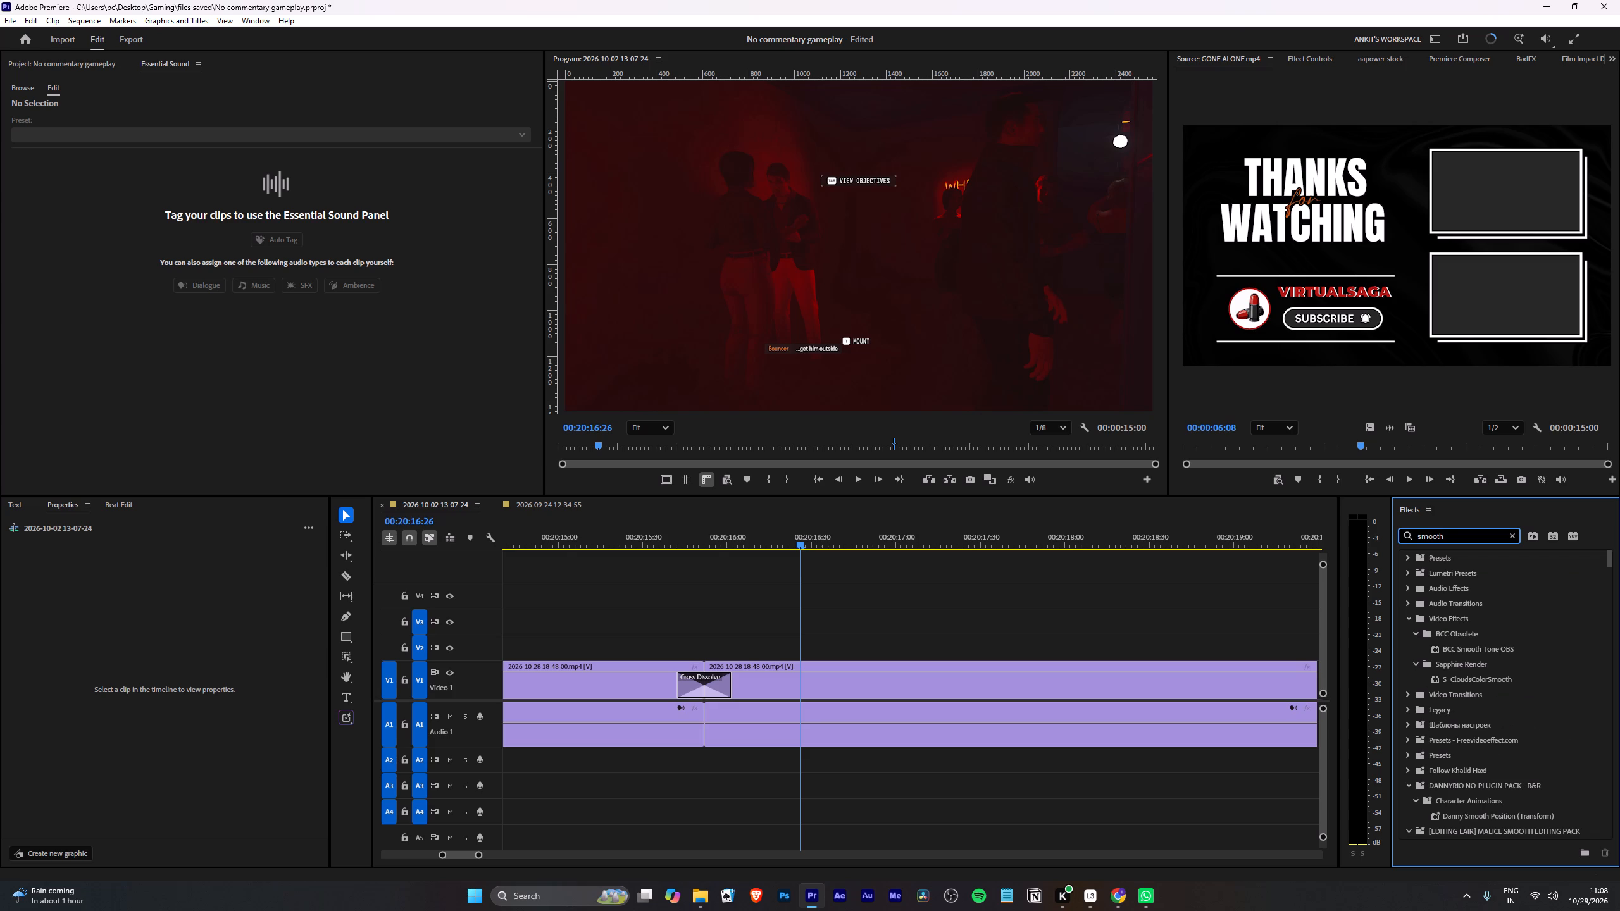
Save the project.
key("ctrl+s")
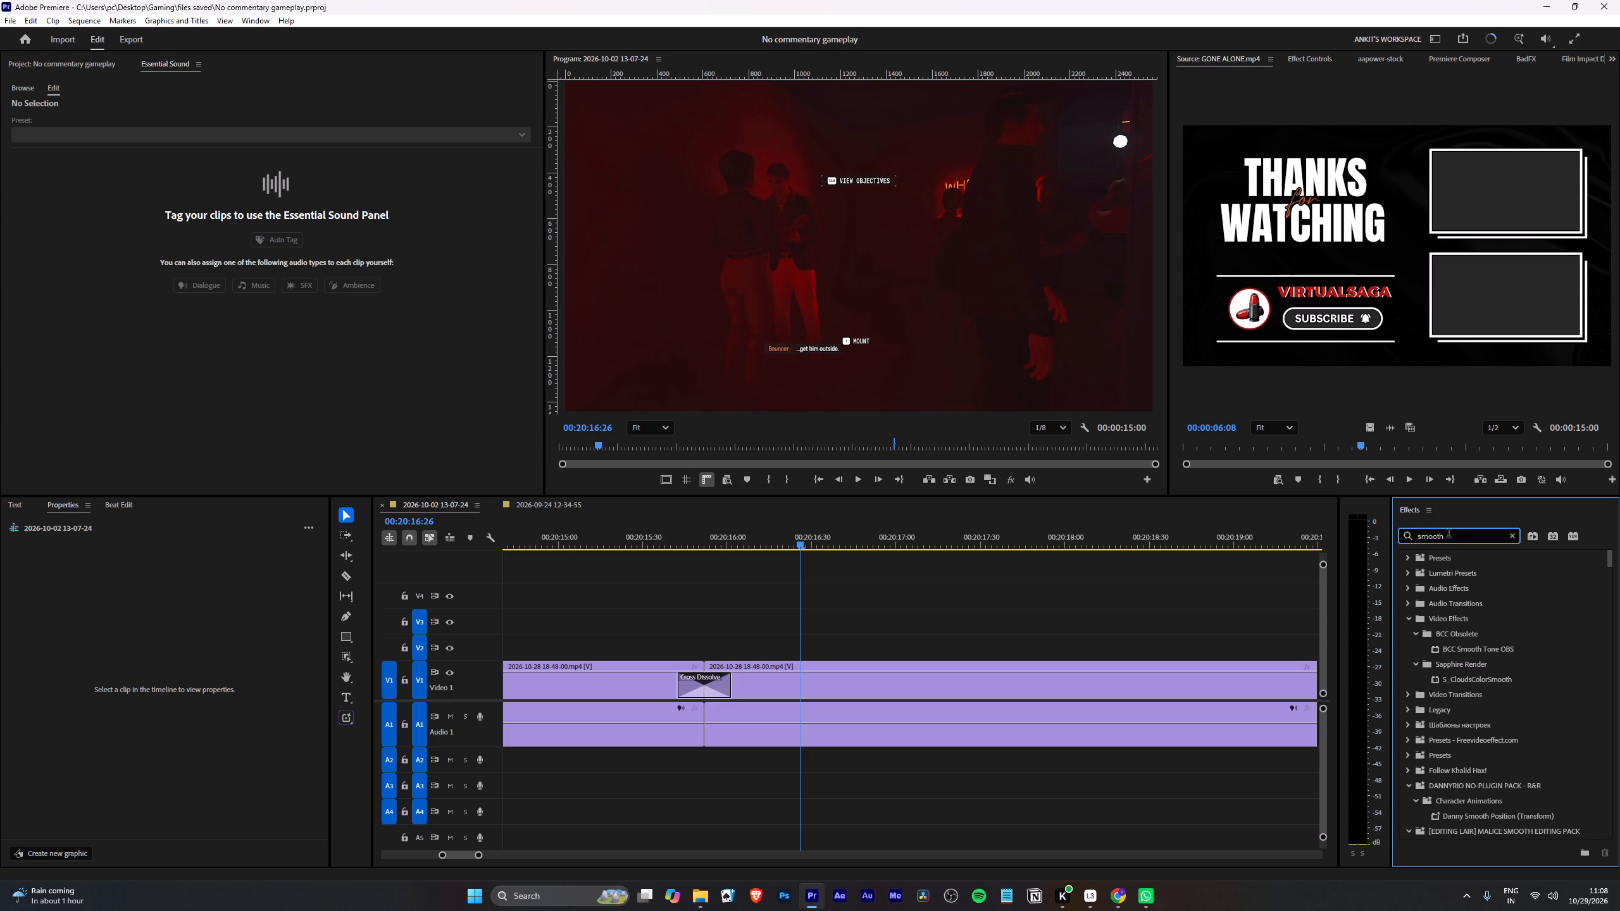
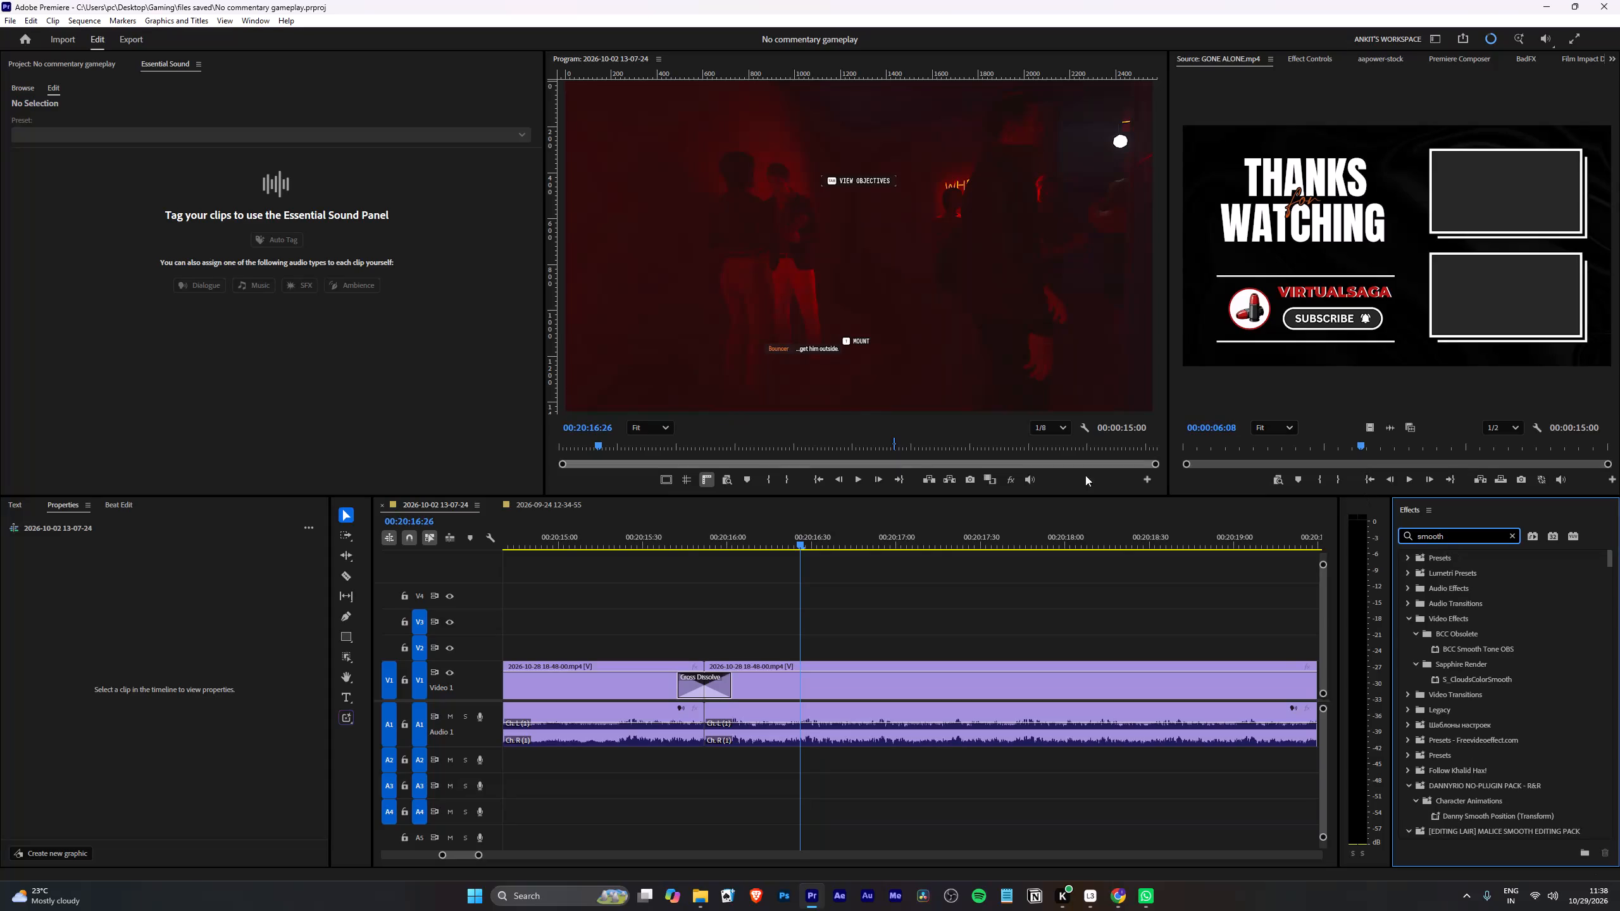
Play and scrub through the Cross Dissolve around 00:20:15:52 again to examine how the join between the gameplay clips looks.
left_click(561, 538)
key("space")
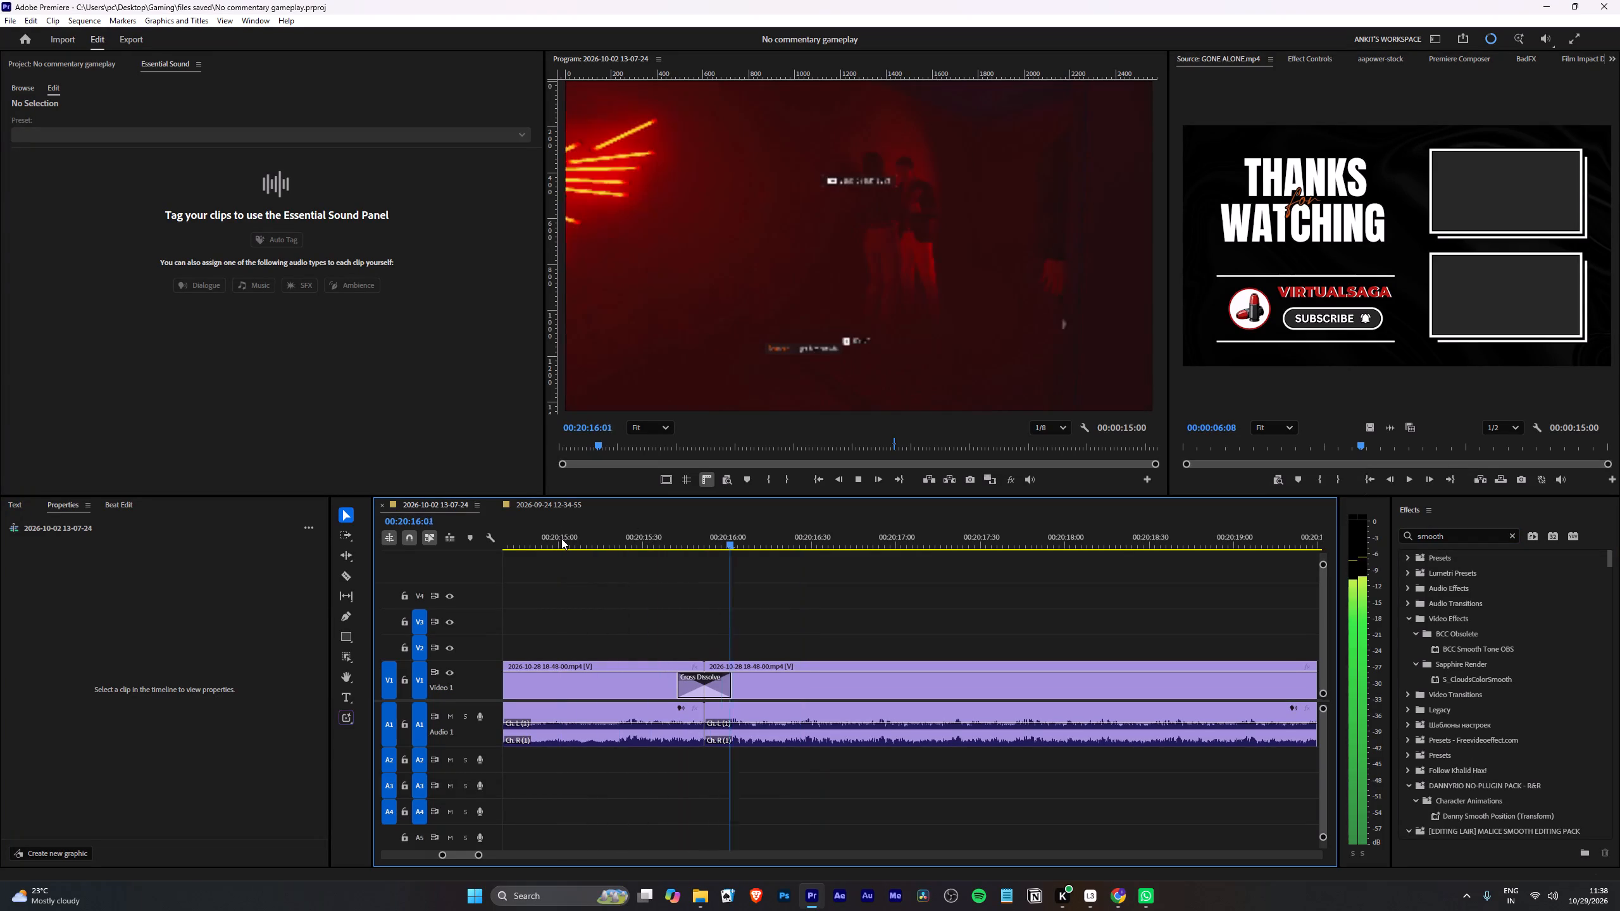
left_click(561, 538)
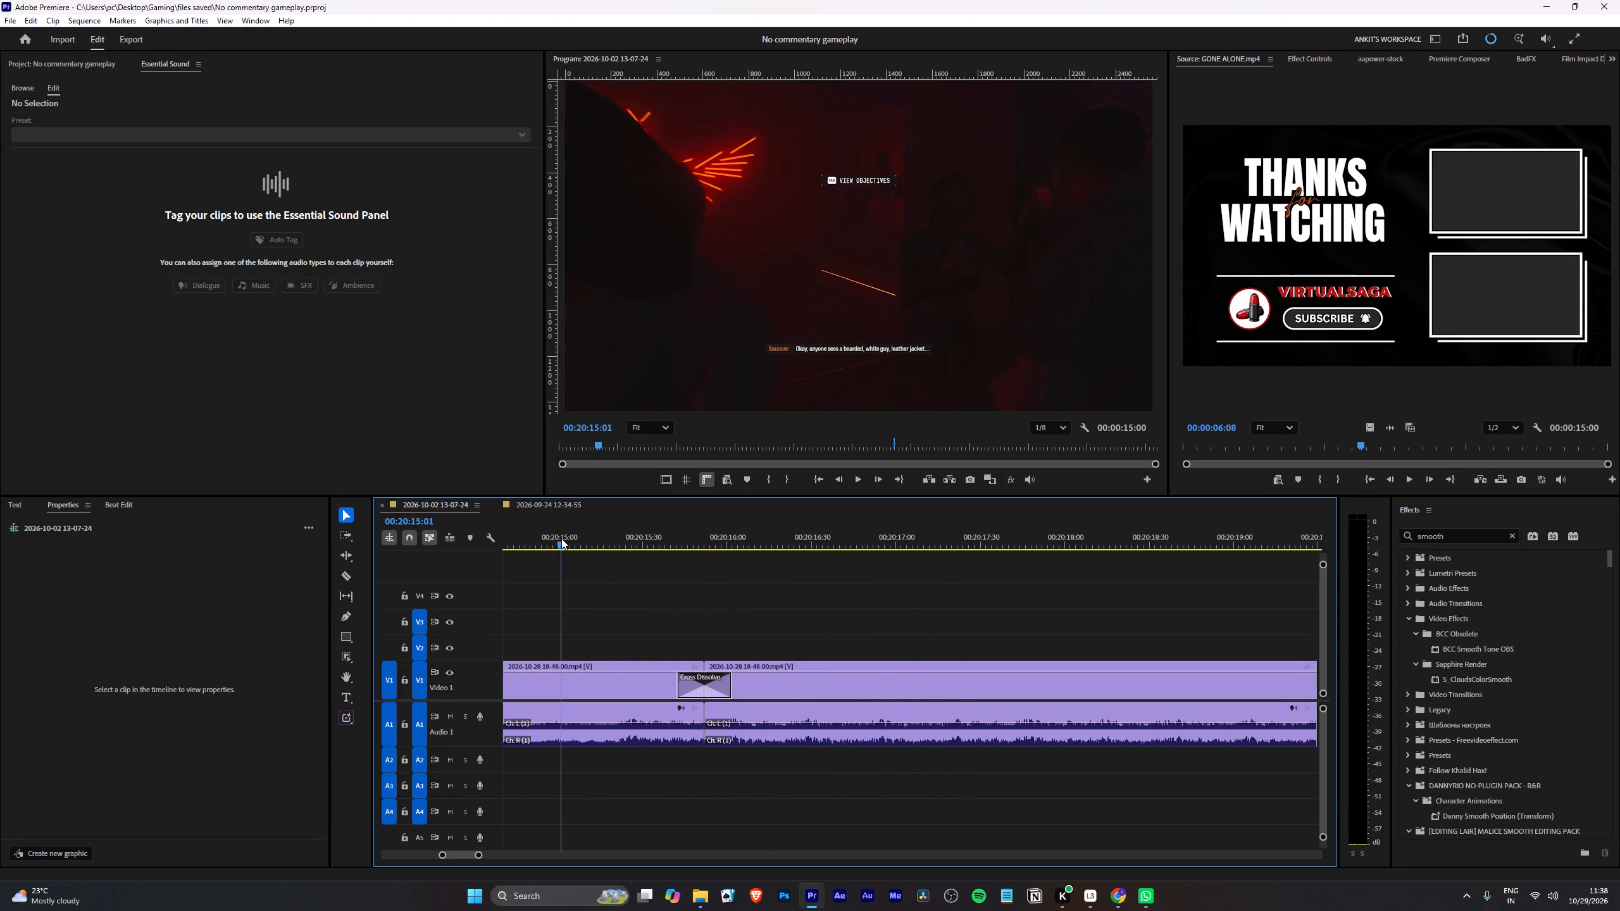
key("space")
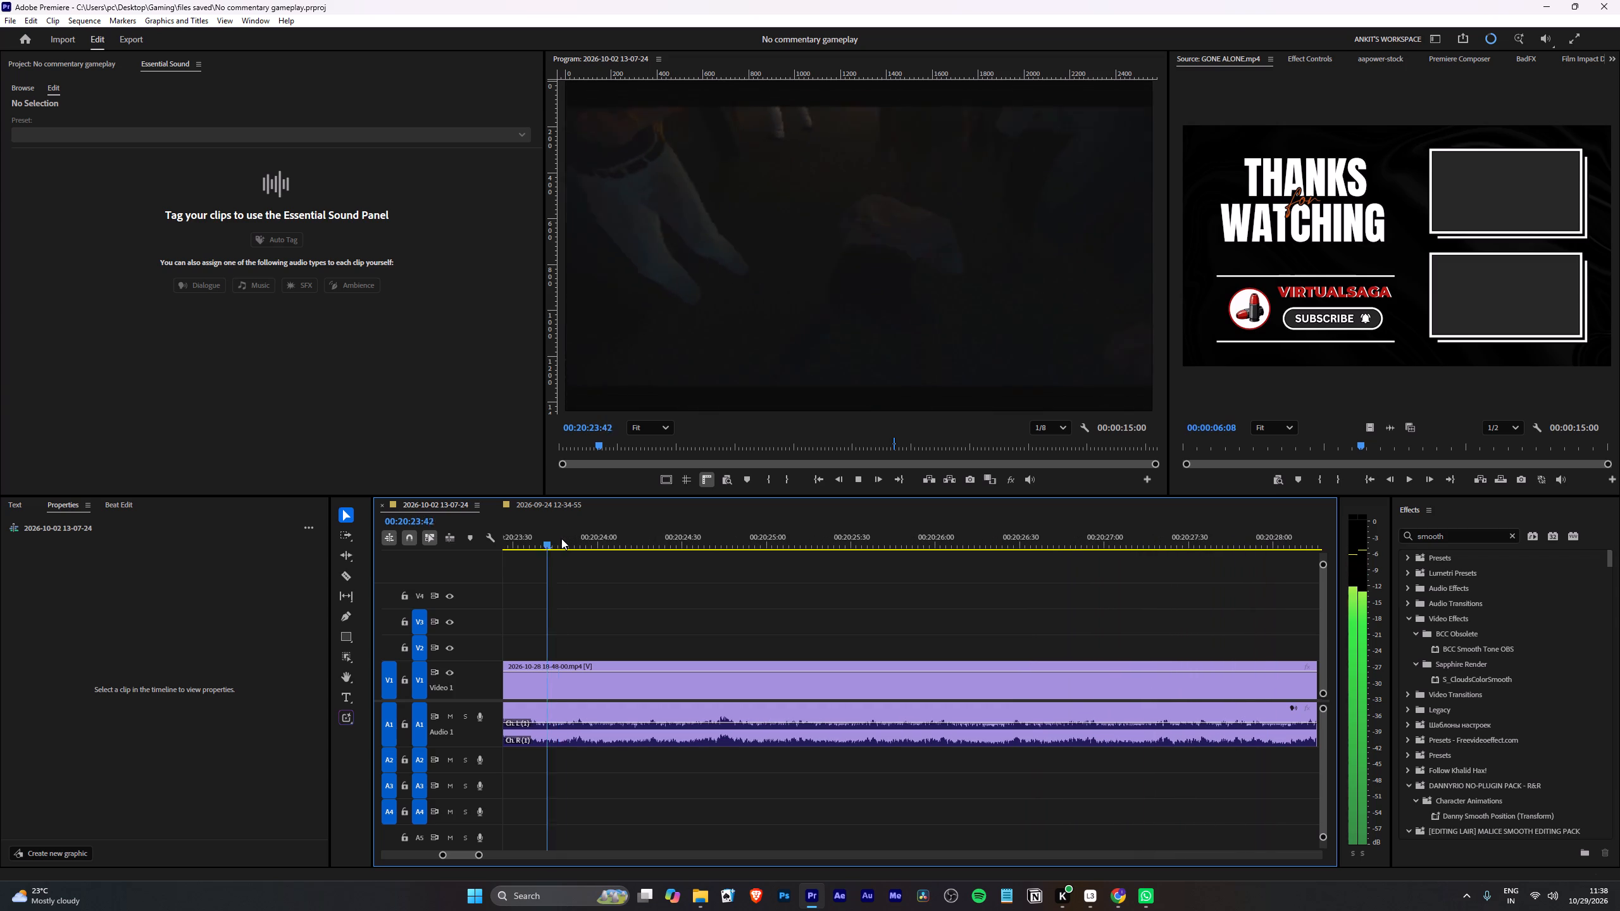
type("b")
key("space")
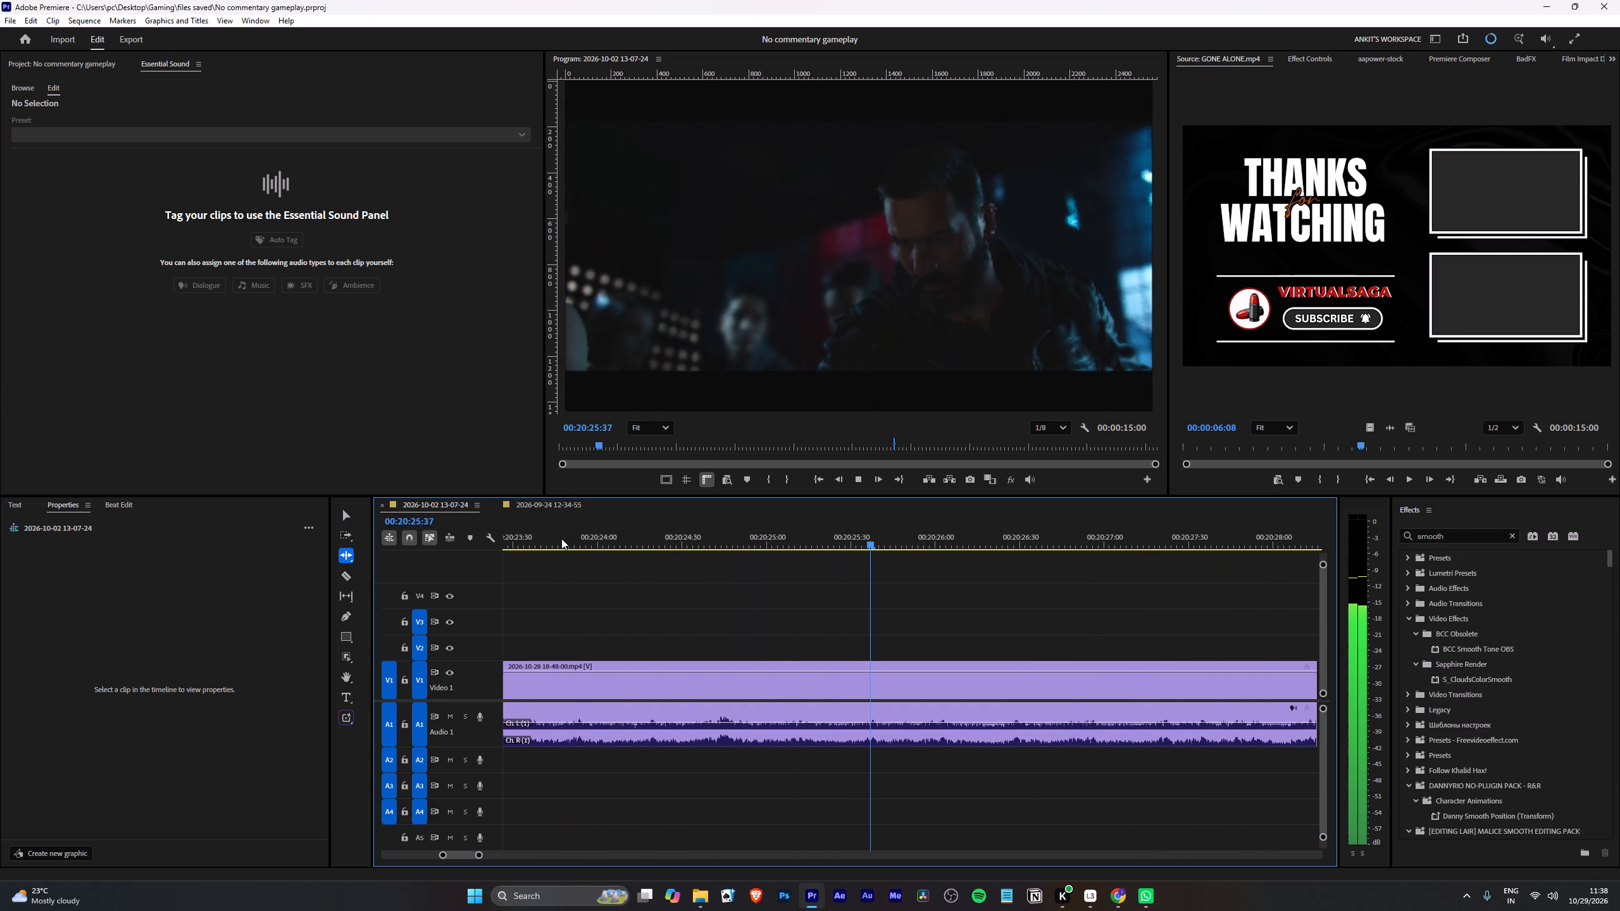
left_click_drag(561, 538, 530, 580)
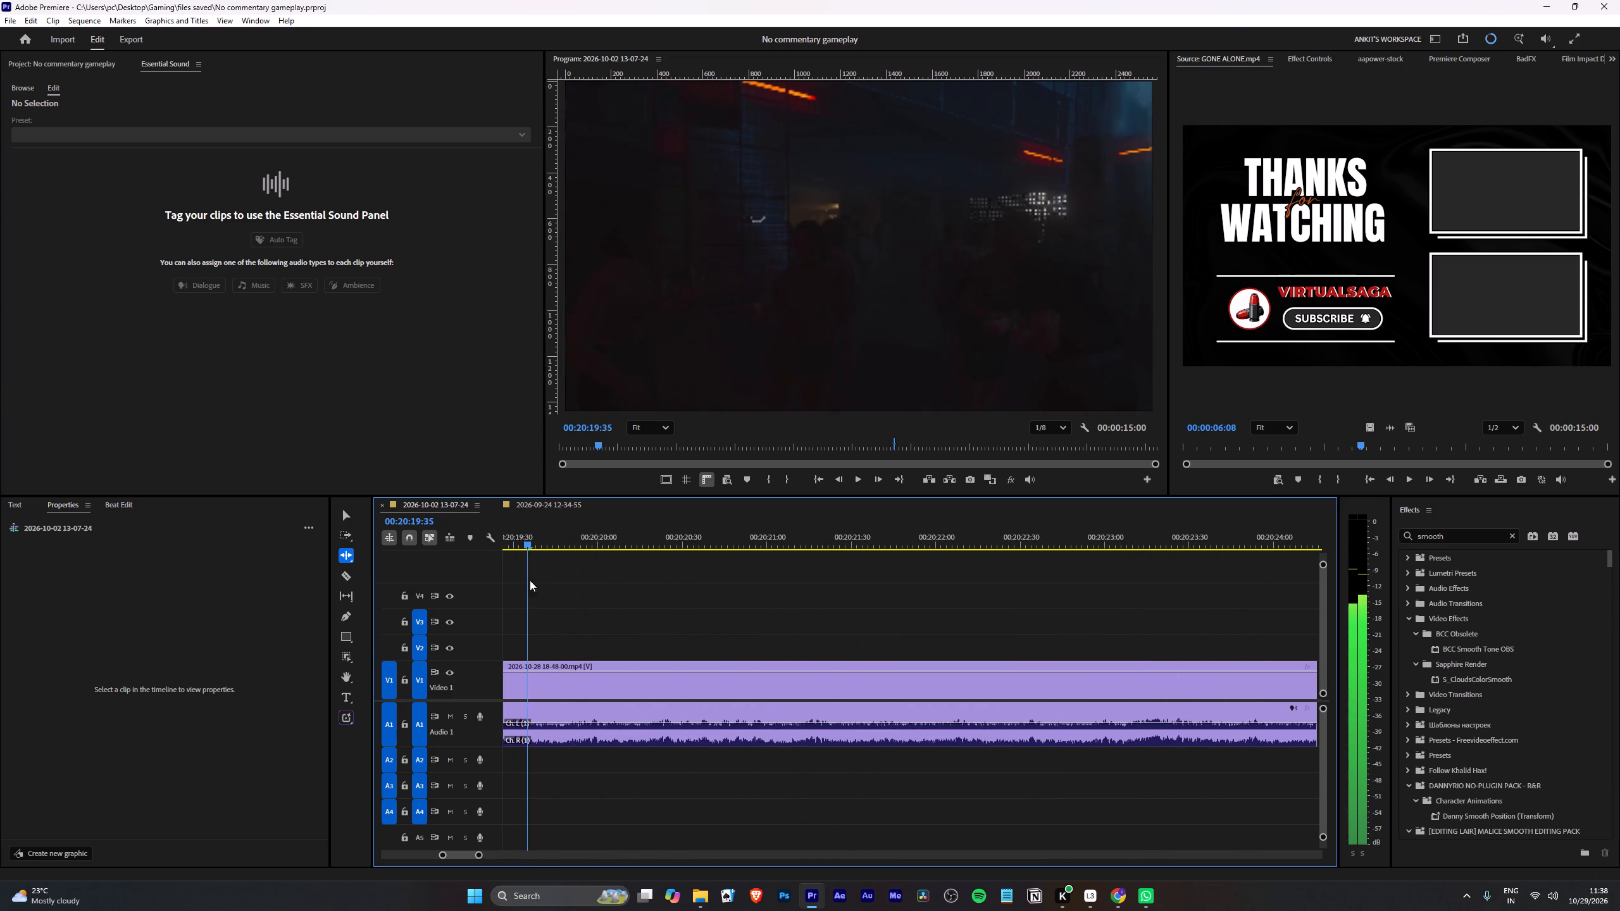
left_click_drag(530, 580, 999, 685)
scroll(1007, 683, "down", 5)
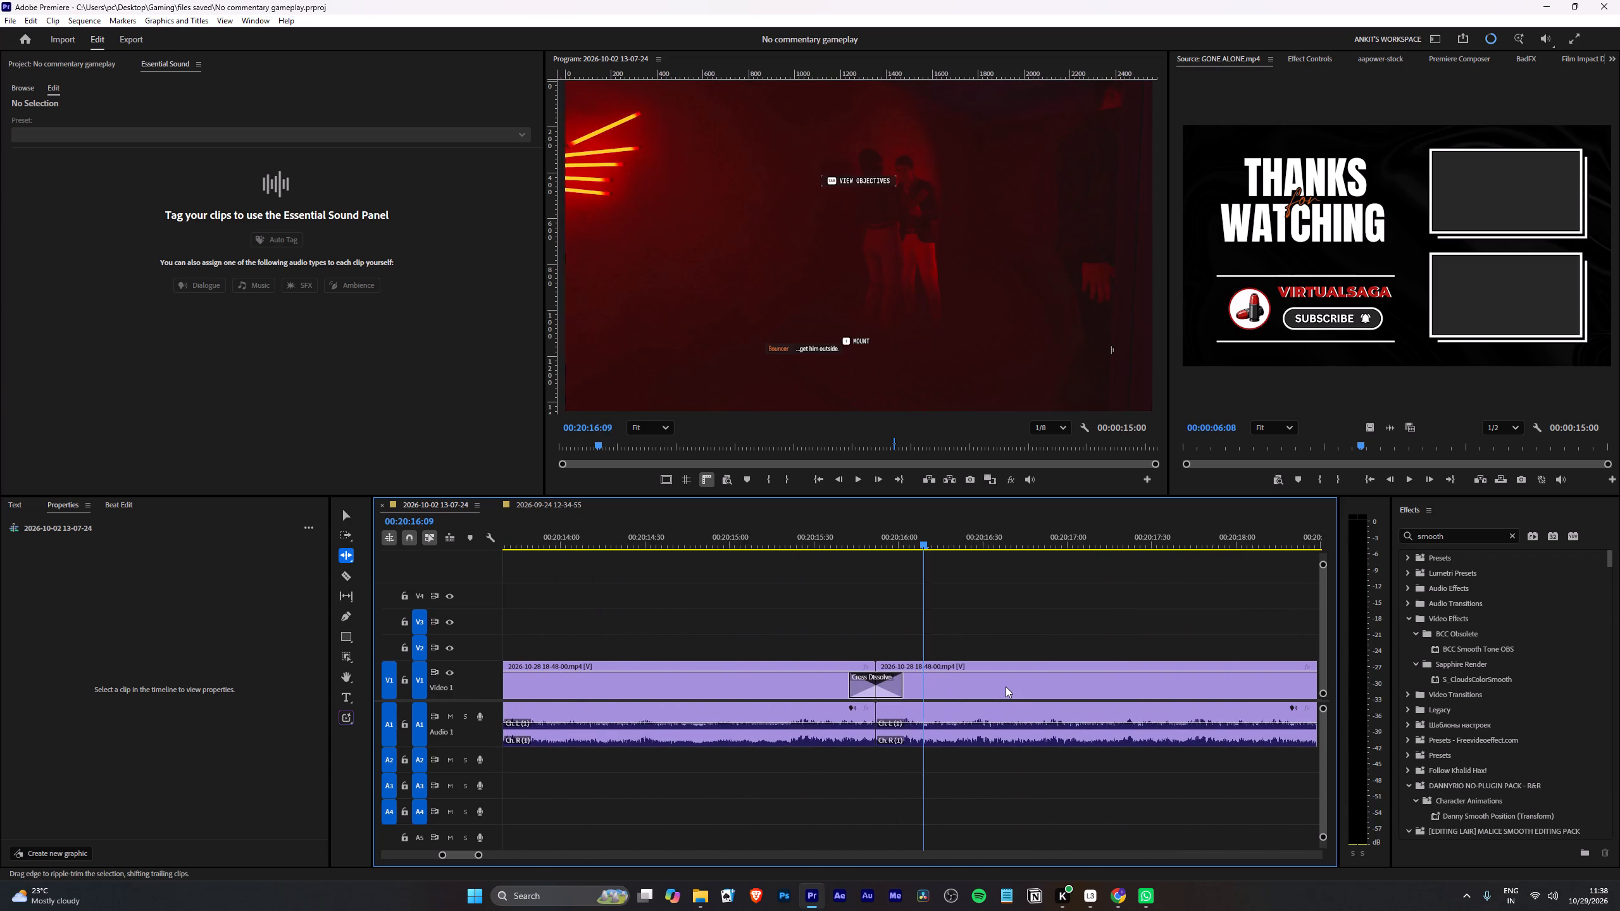
Place the Adjustment Layer from the project on track V2, starting at the cut at 00:20:15:52.
scroll(1006, 686, "down", 3)
left_click(713, 605)
left_click(26, 65)
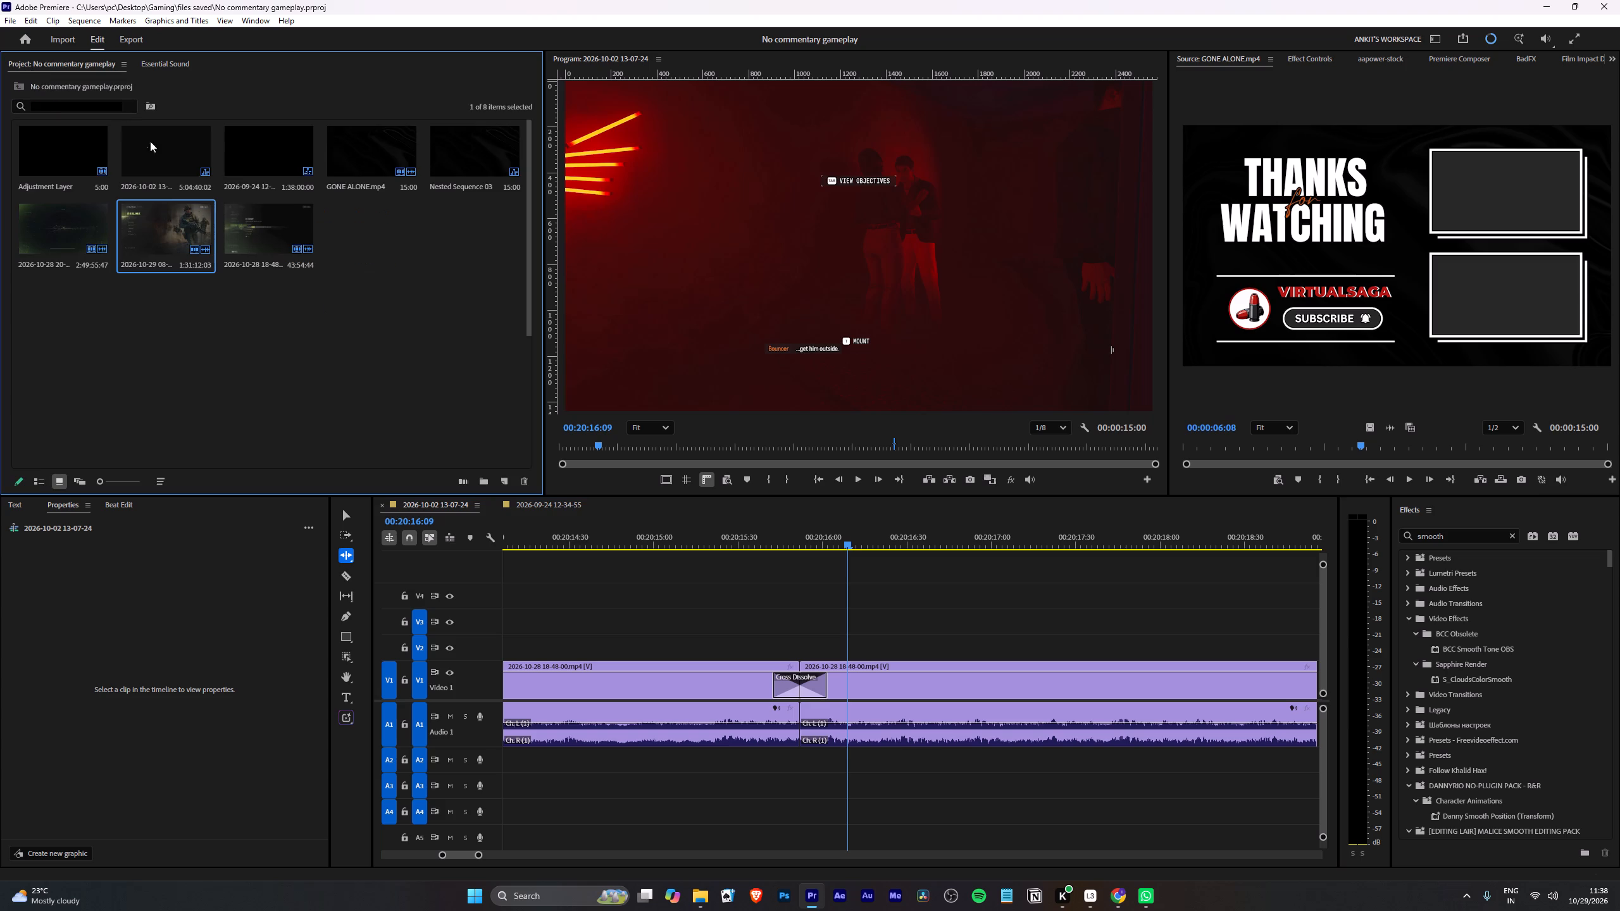
left_click_drag(51, 166, 812, 633)
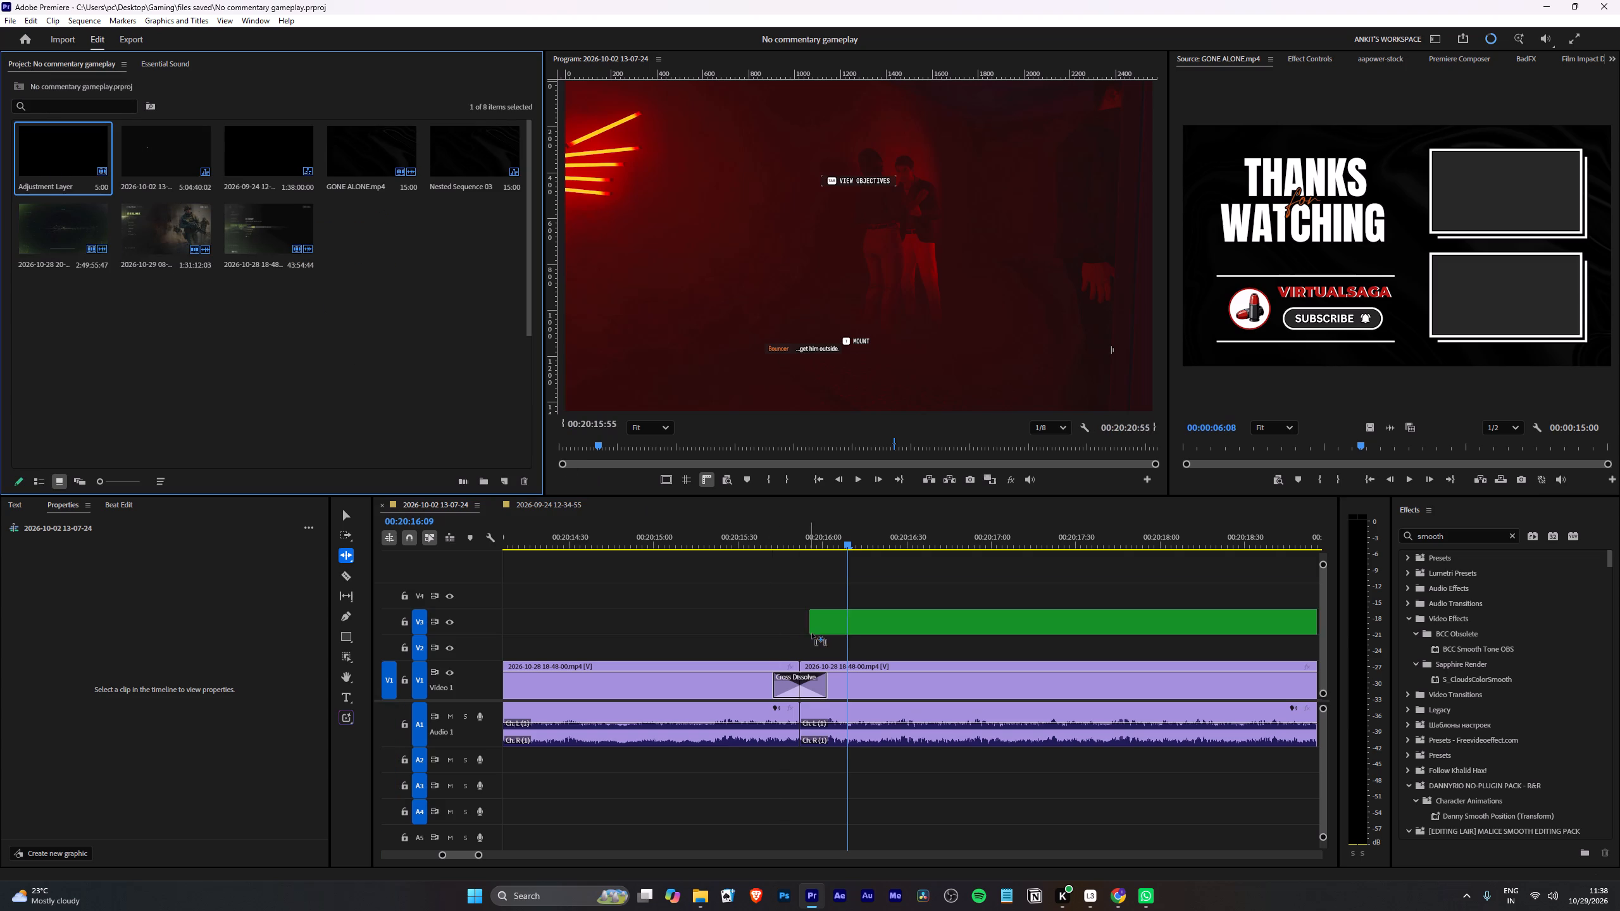
left_click_drag(812, 633, 799, 643)
Split the adjustment layer at 00:20:16:09 and delete the portion after the split.
left_click(866, 652)
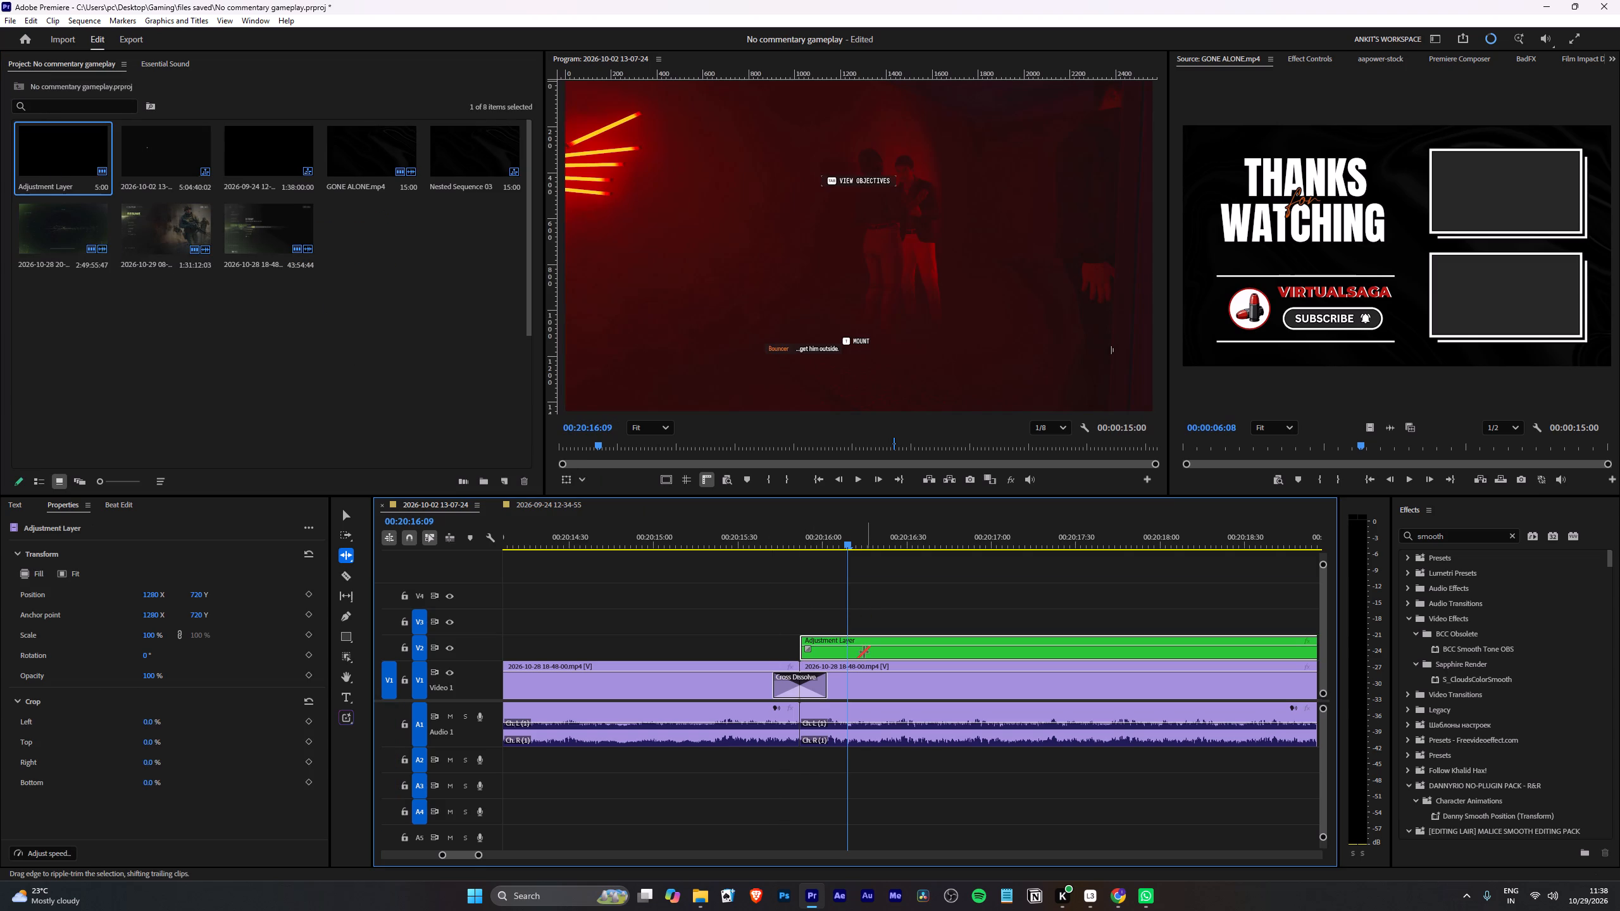
key("w")
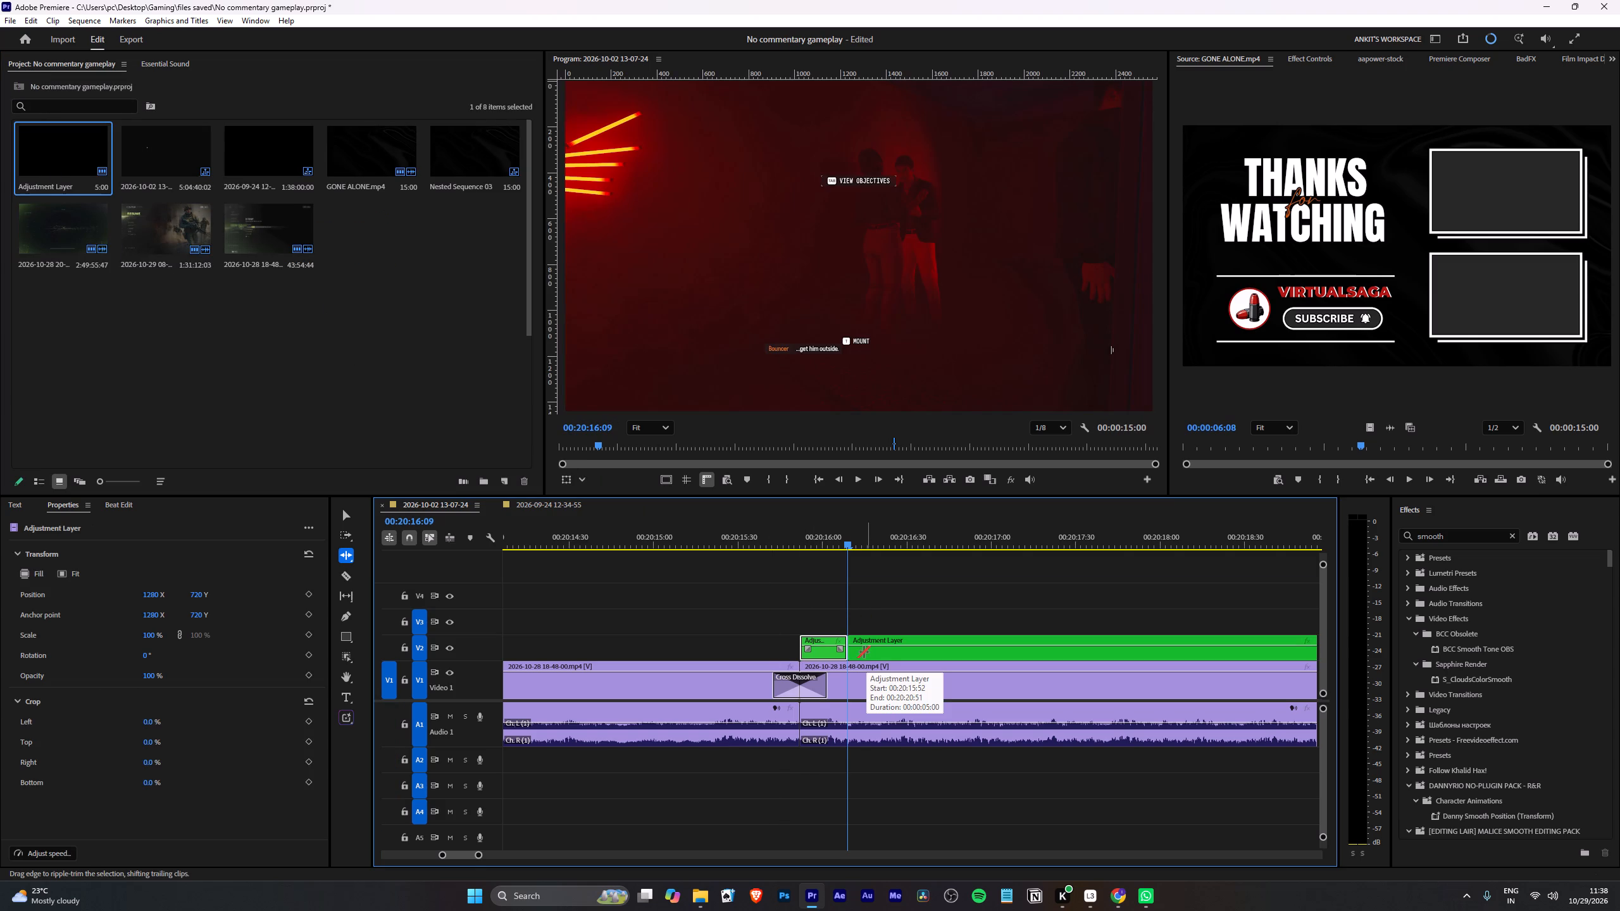
right_click(866, 652)
key("BackSpace")
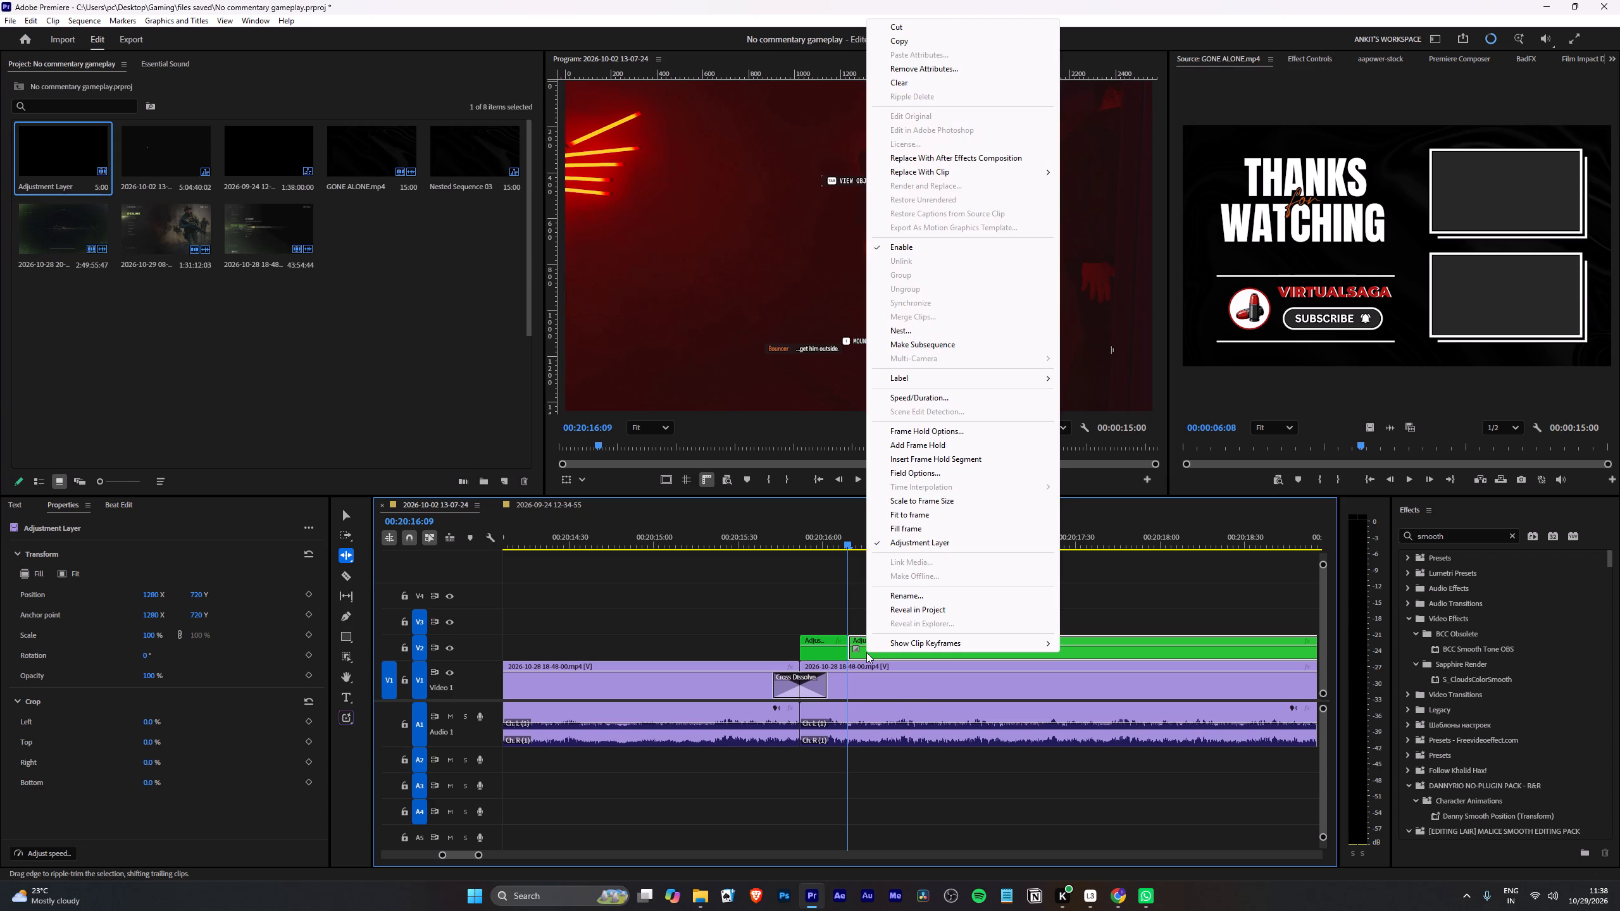
left_click(866, 652)
key("BackSpace")
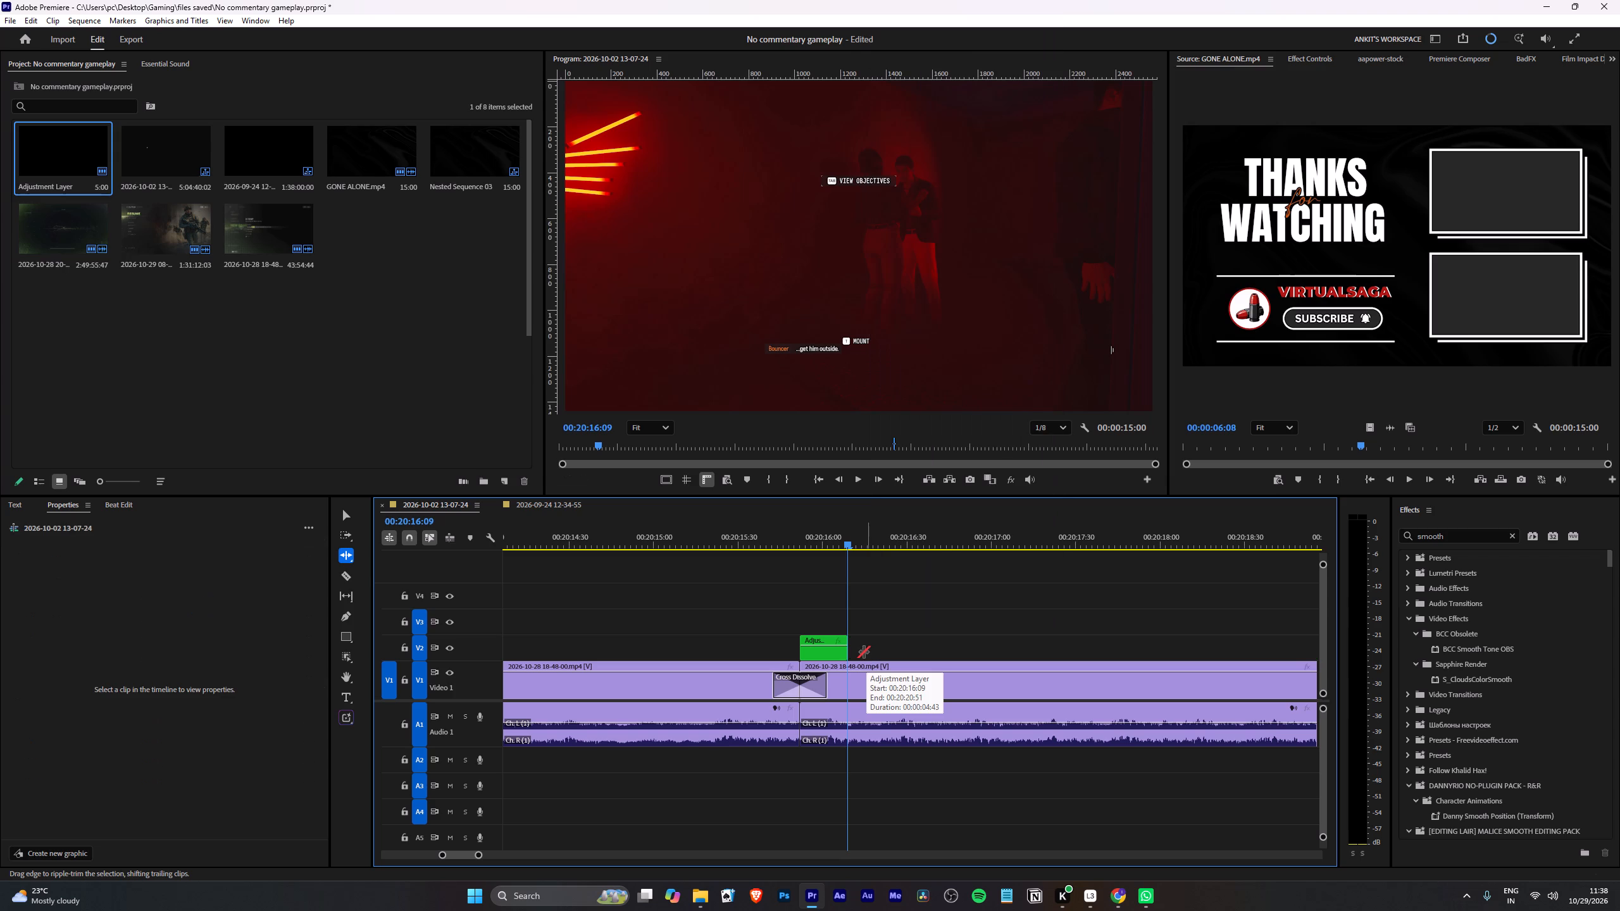
Extend the end of the remaining adjustment layer piece to about 00:20:16:30.
key("v")
left_click_drag(849, 643, 870, 645)
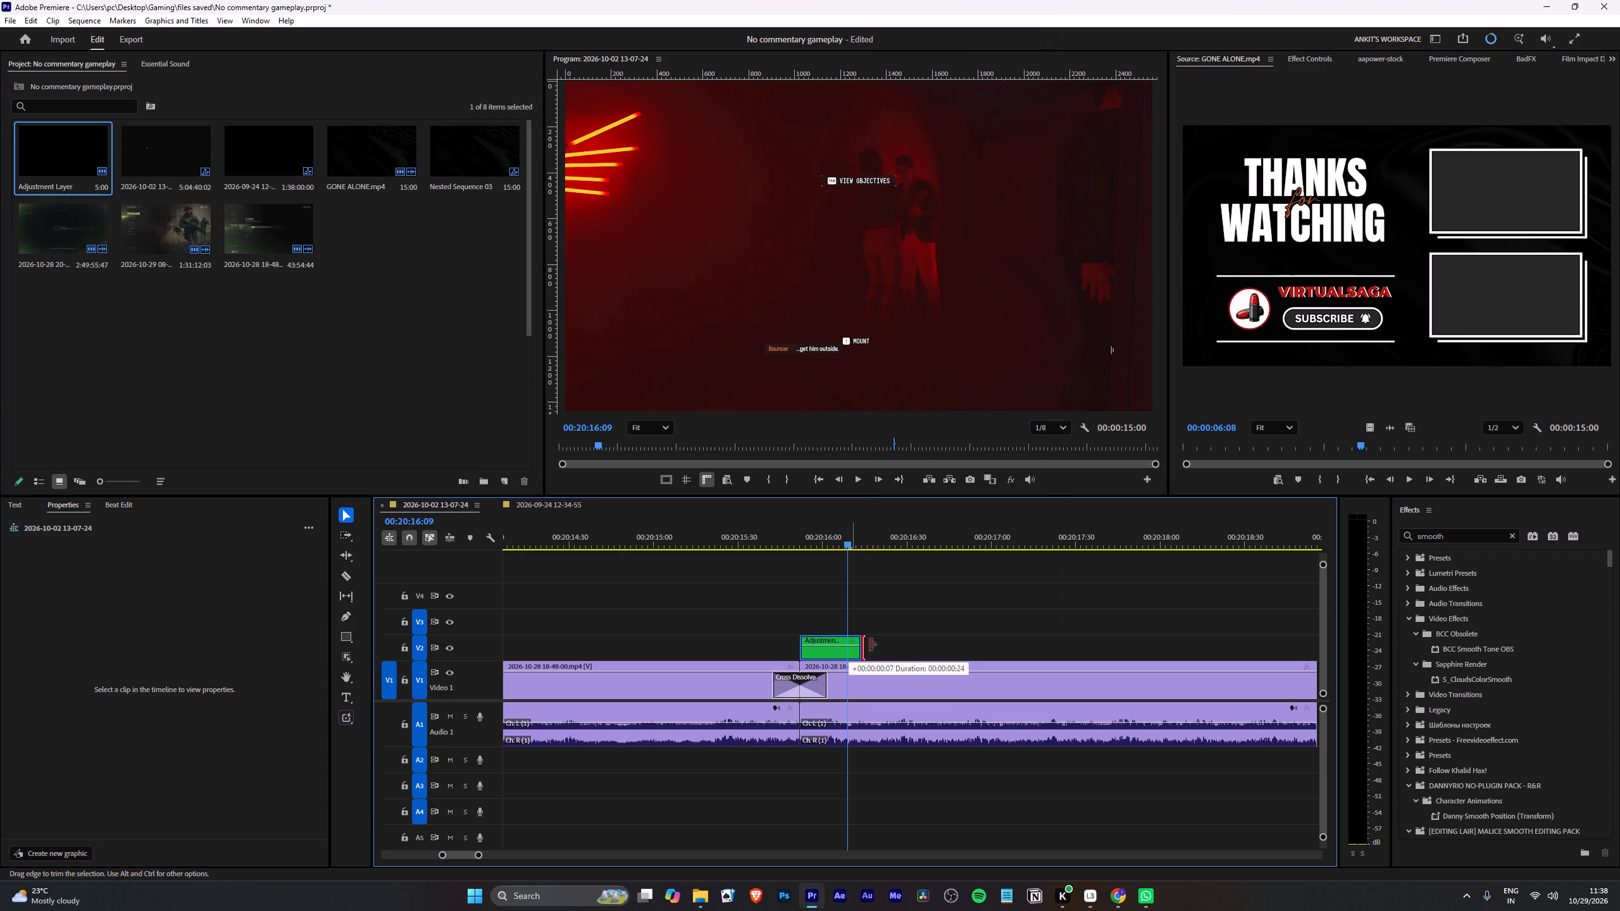
left_click_drag(870, 645, 897, 647)
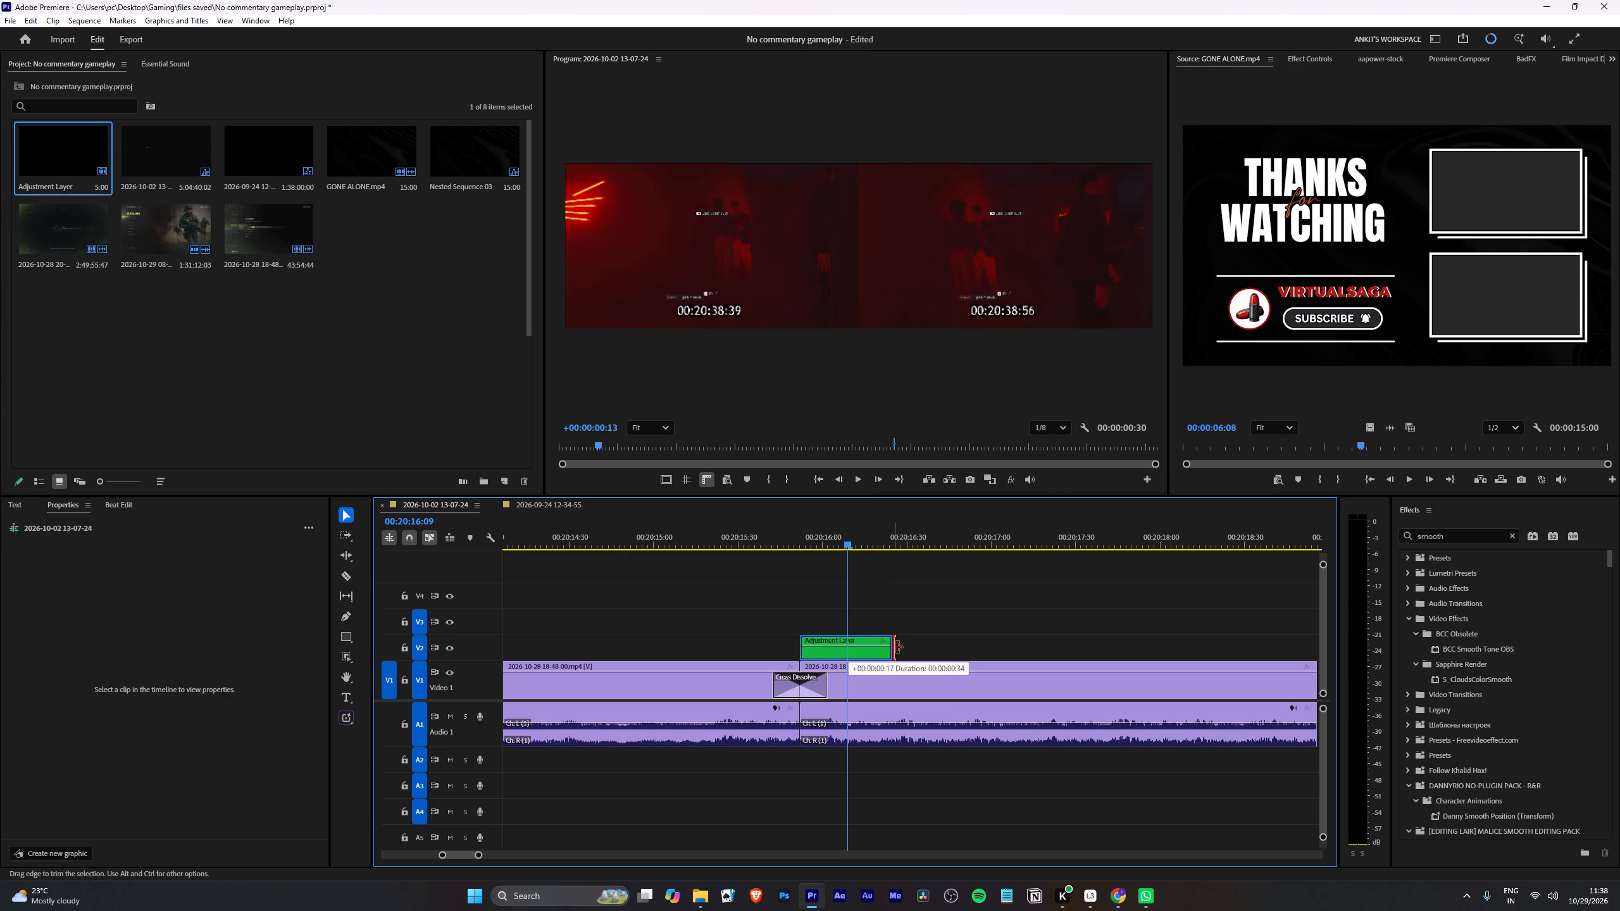
left_click_drag(897, 647, 914, 646)
Show the effect controls, search the effects for "exposur" and clear the search.
left_click(806, 646)
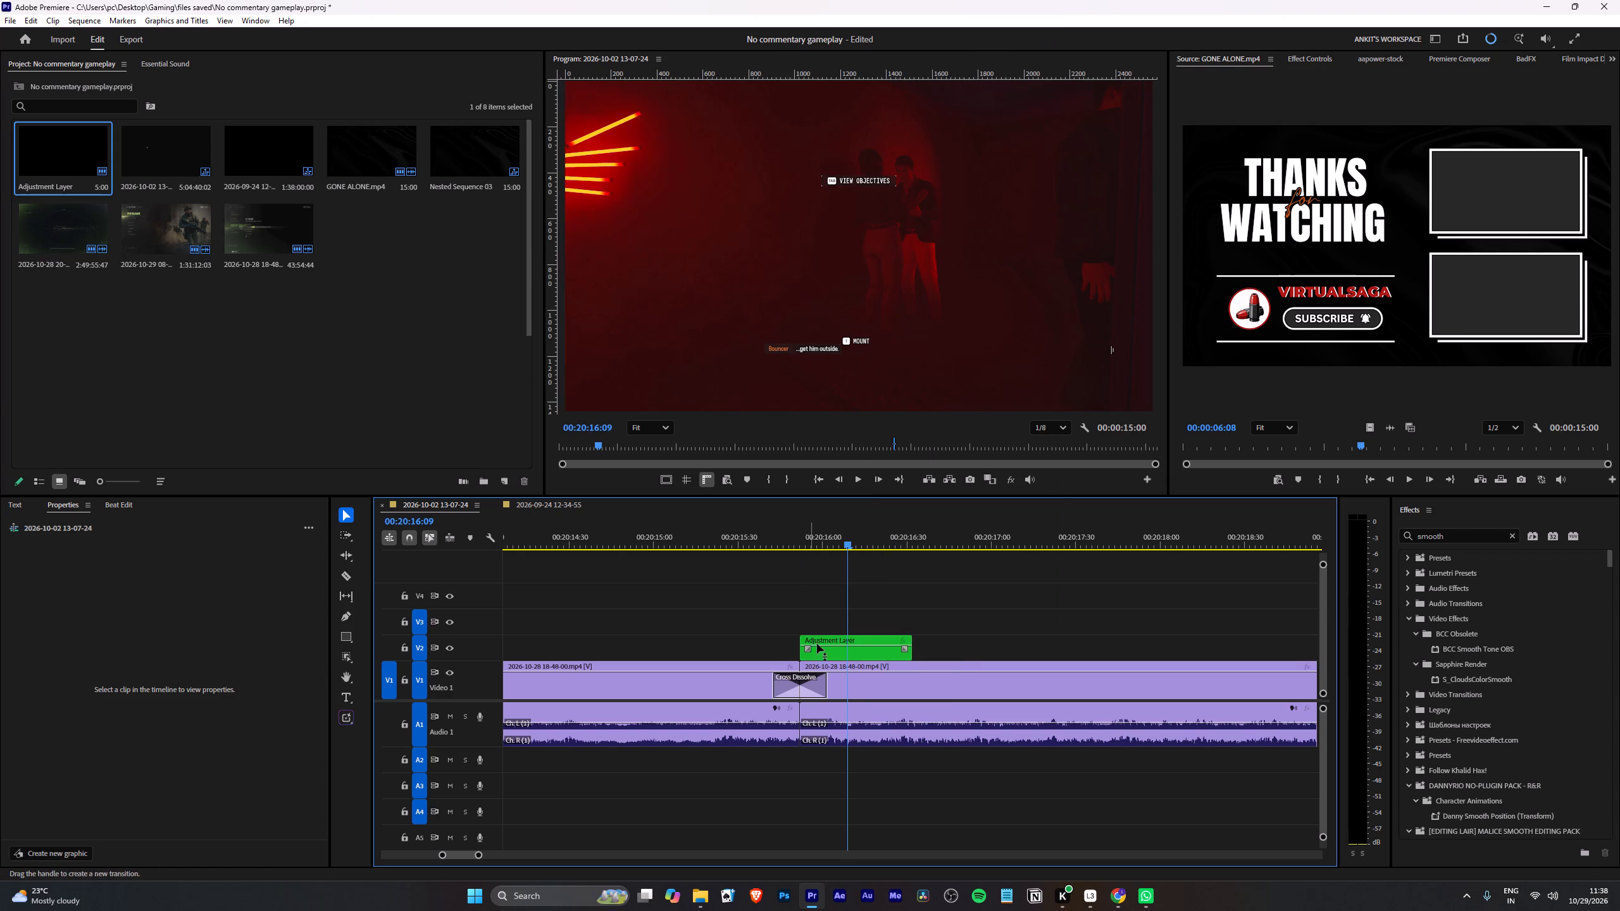
left_click(1327, 58)
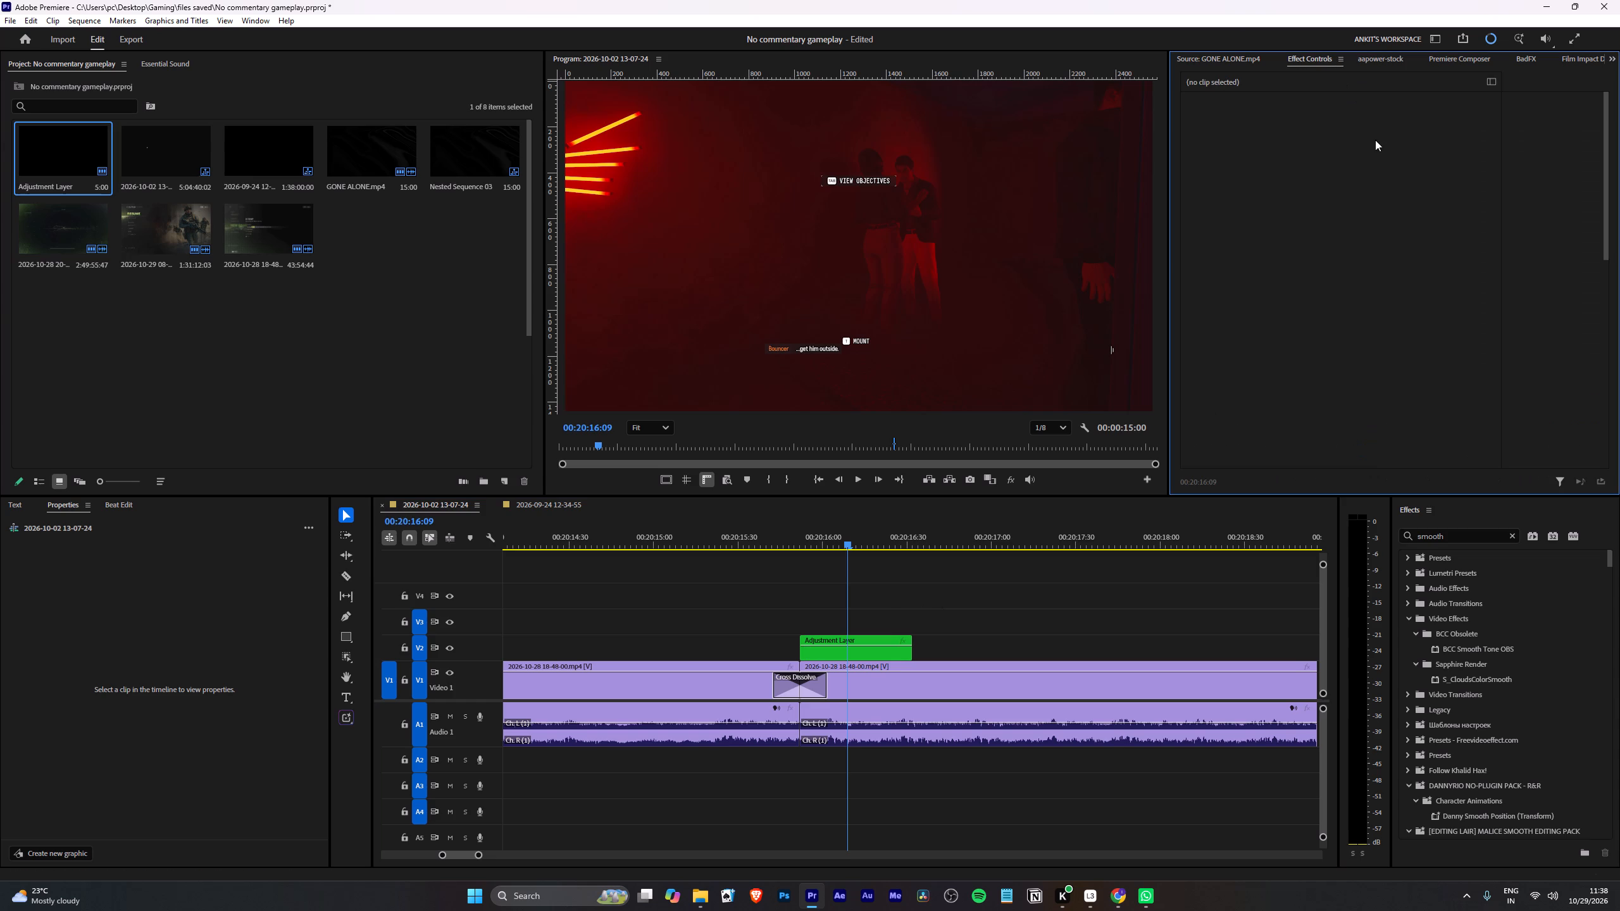
left_click_drag(1443, 536, 1365, 537)
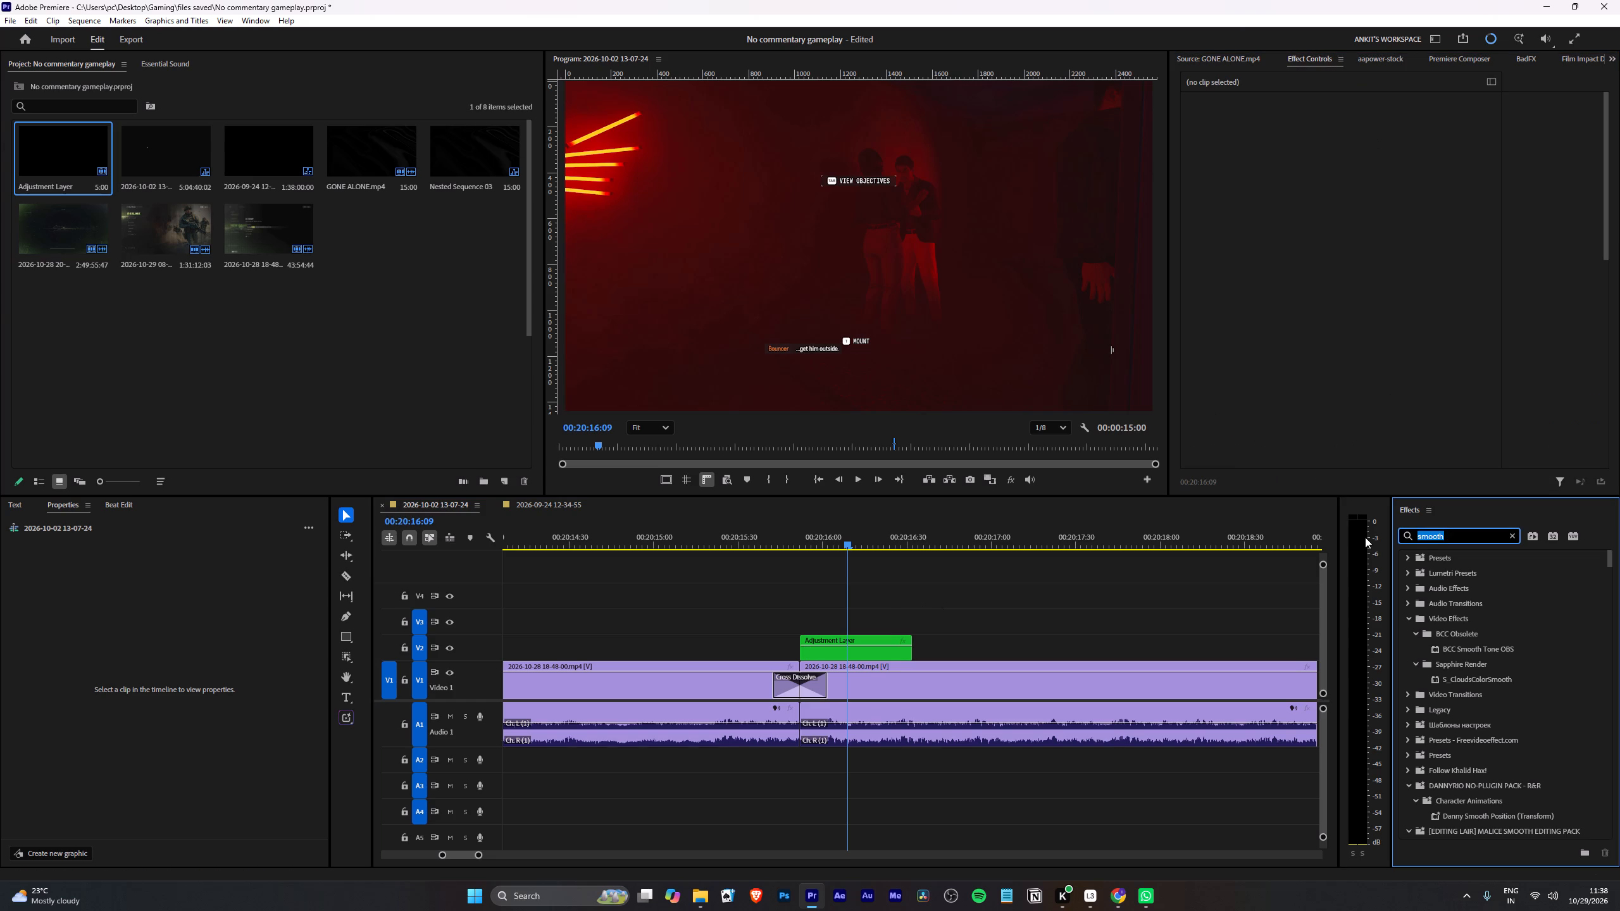
type("expo")
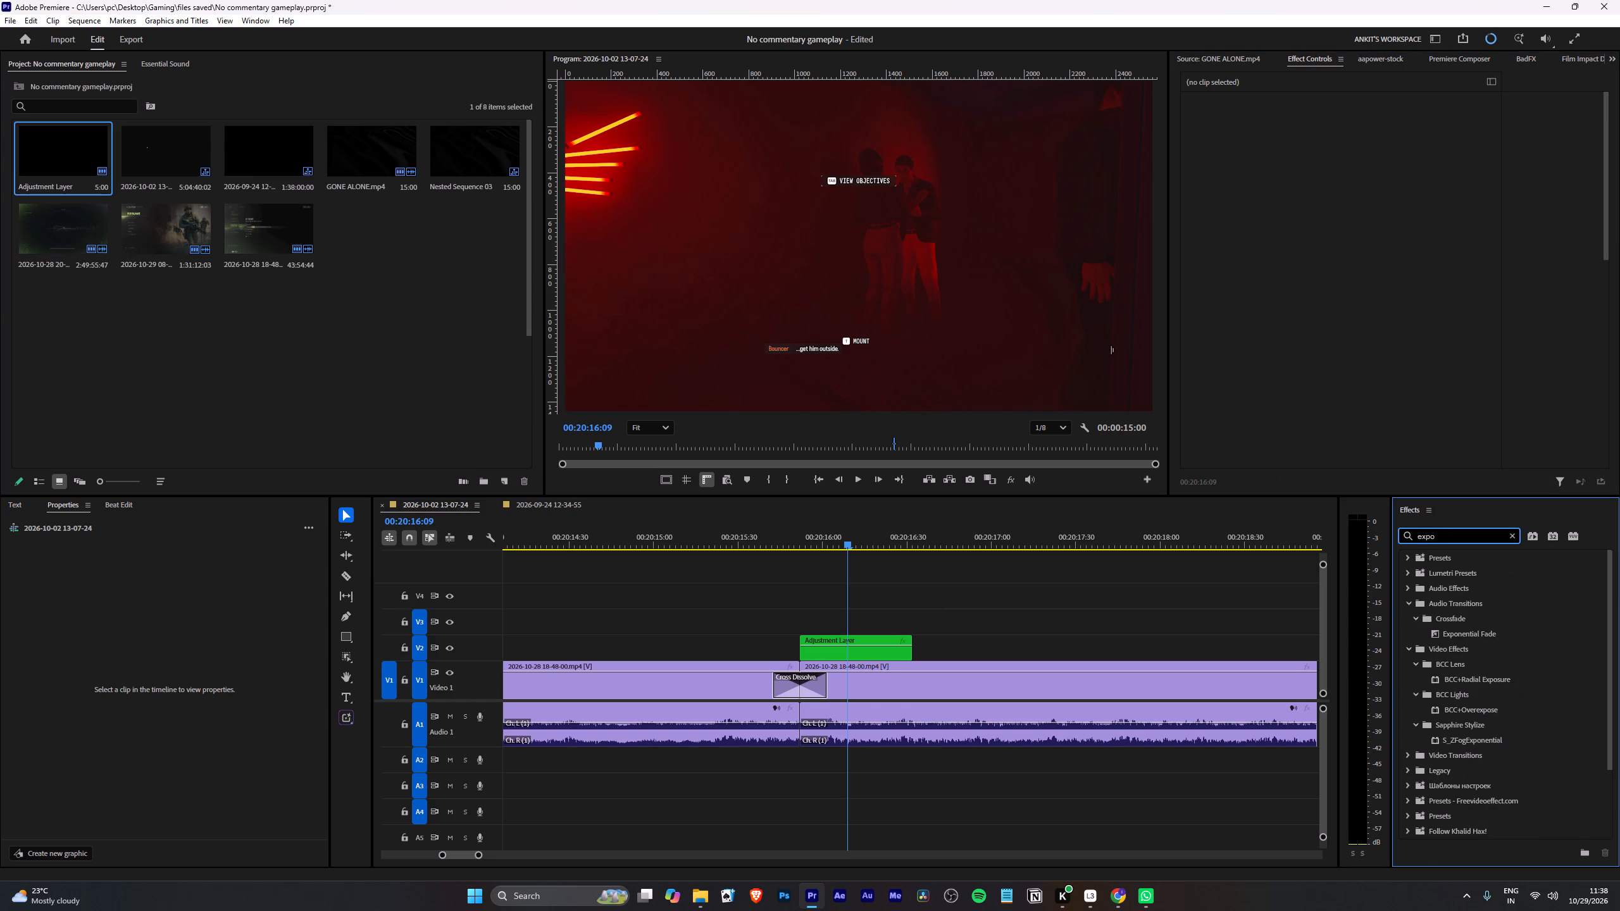
type("sur")
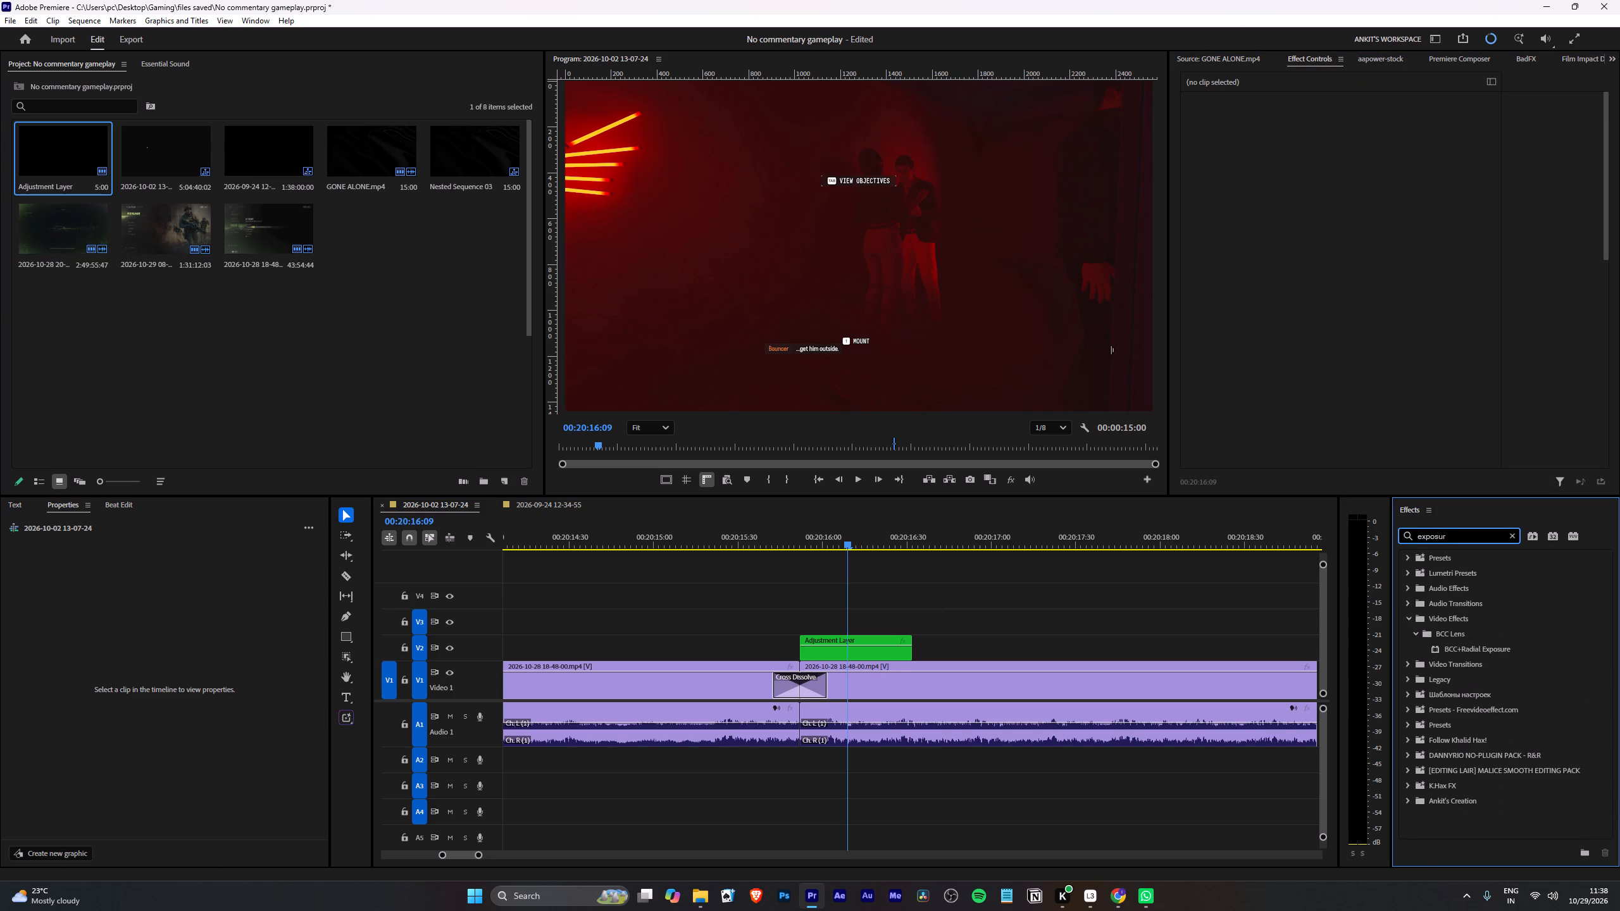
key("BackSpace")
key("BackSpace")
key("BackSpace")
key("BackSpace")
key("BackSpace")
key("BackSpace")
key("BackSpace")
key("BackSpace")
key("BackSpace")
key("BackSpace")
key("BackSpace")
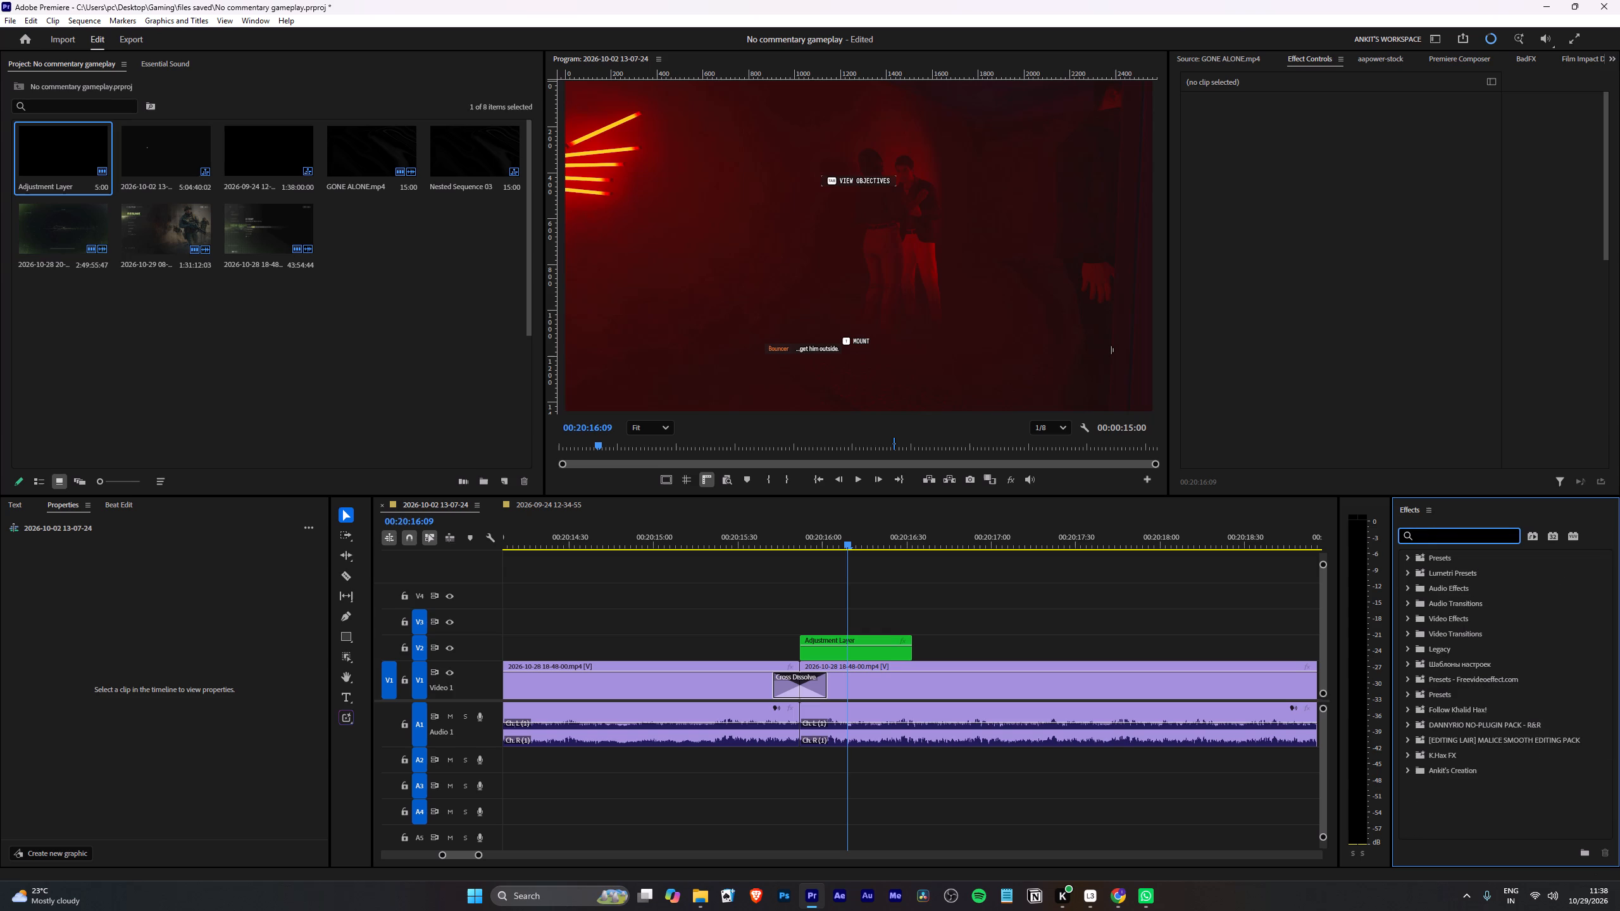
Search the effects for "lumetri color" and apply Lumetri Color to the adjustment layer on V2.
type("lumetri color")
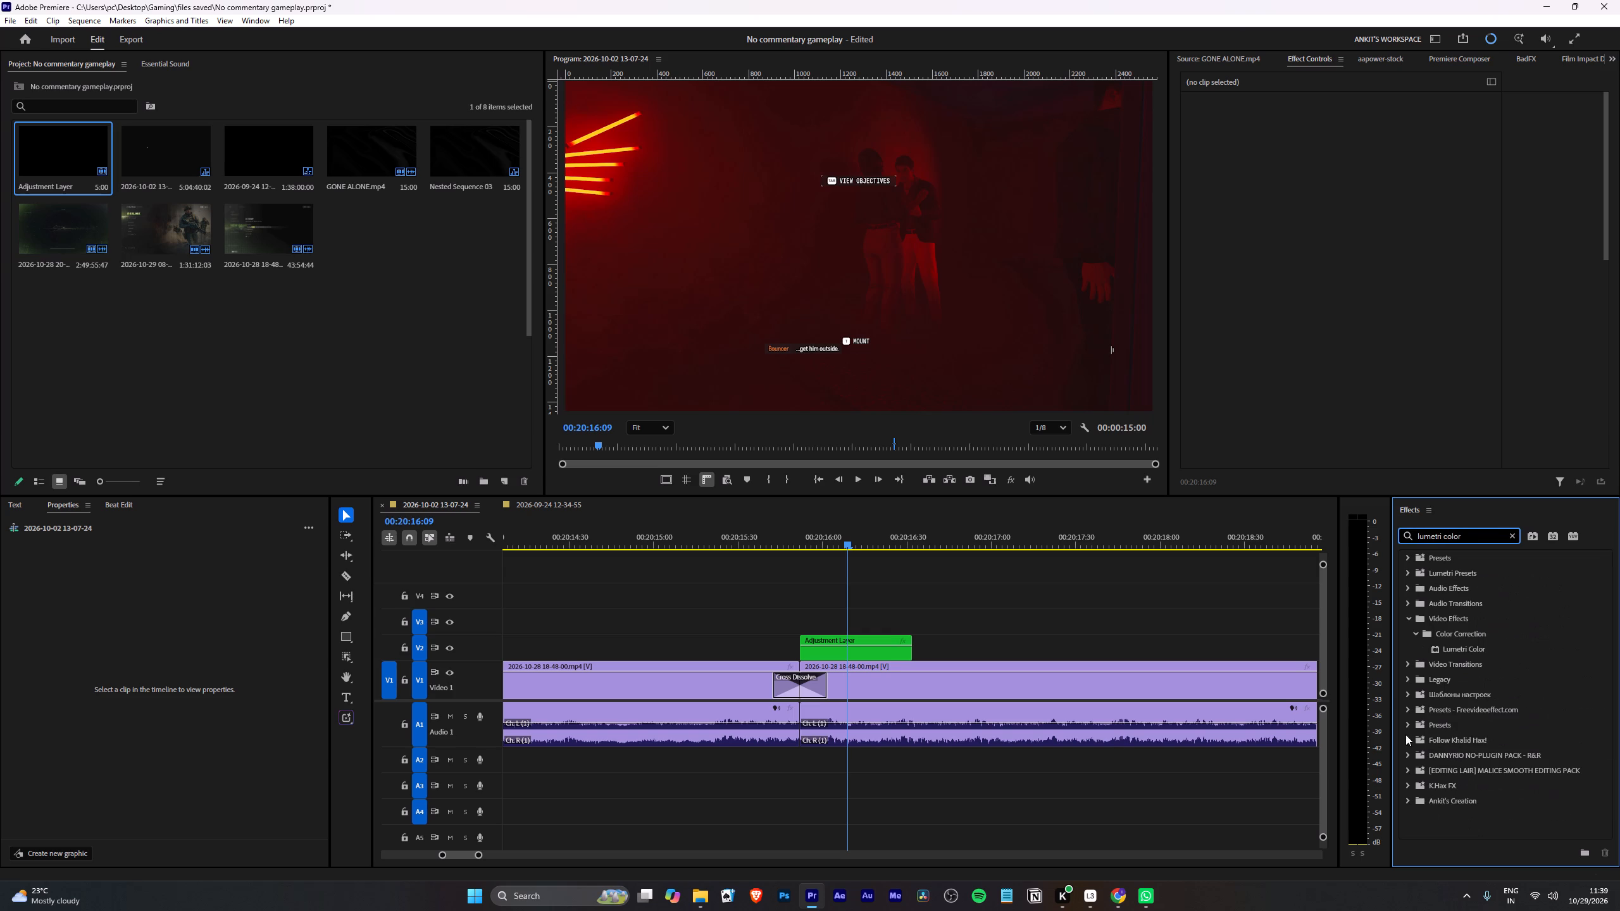
left_click_drag(1474, 648, 871, 648)
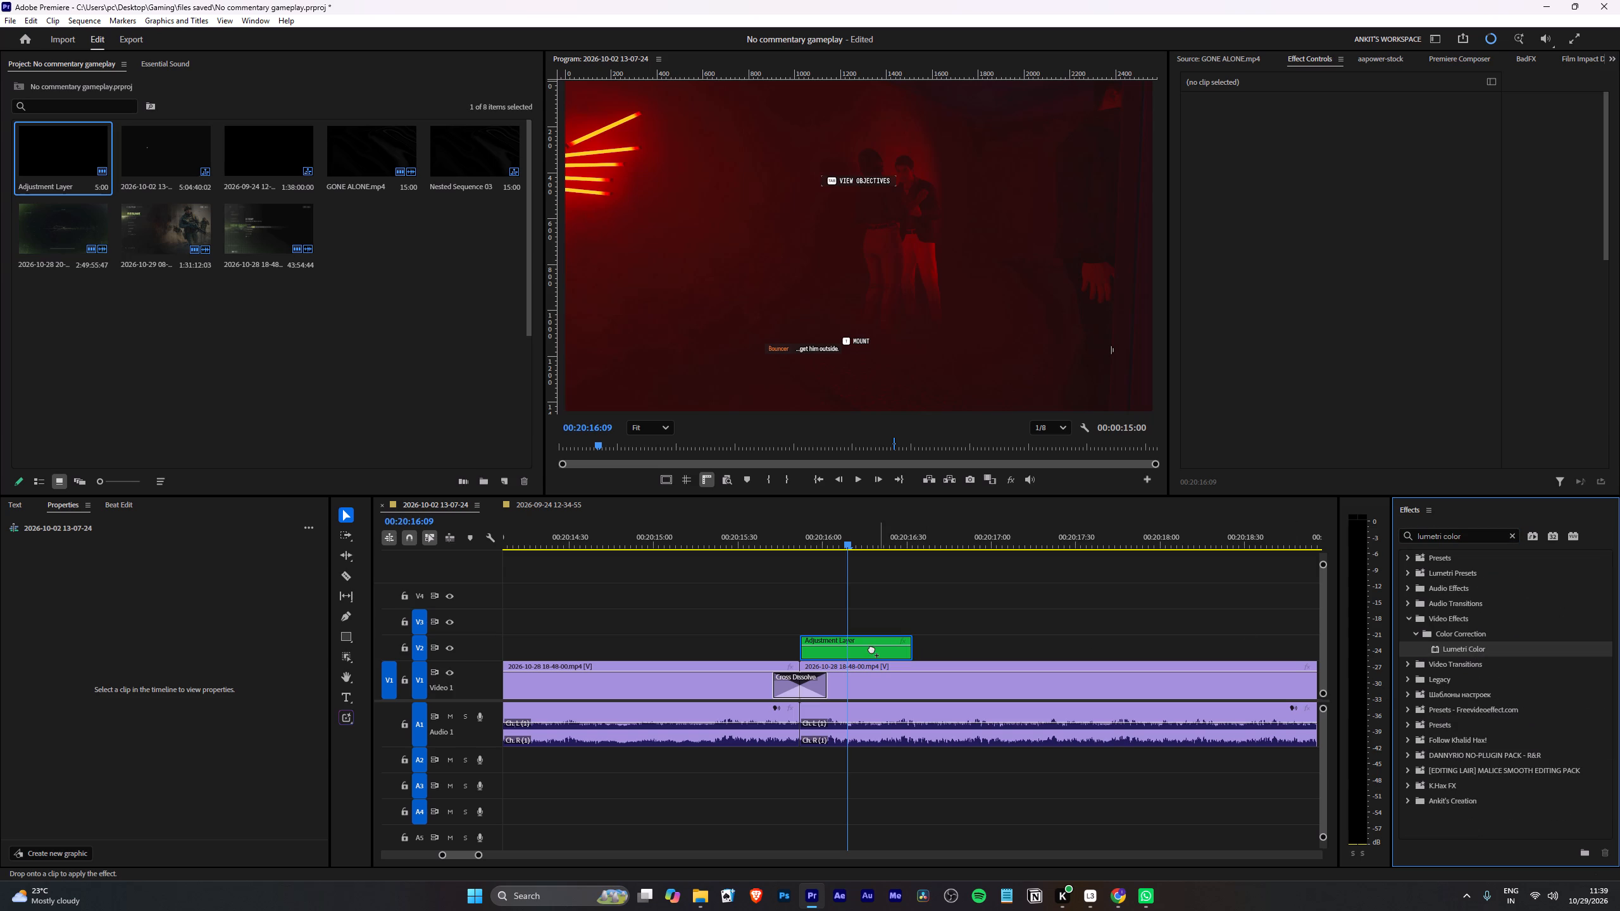
left_click_drag(871, 648, 868, 648)
Go to the adjustment layer's start at 00:20:15:52 and set its Lumetri Basic Correction Exposure to -1.2.
right_click(868, 648)
left_click(868, 648)
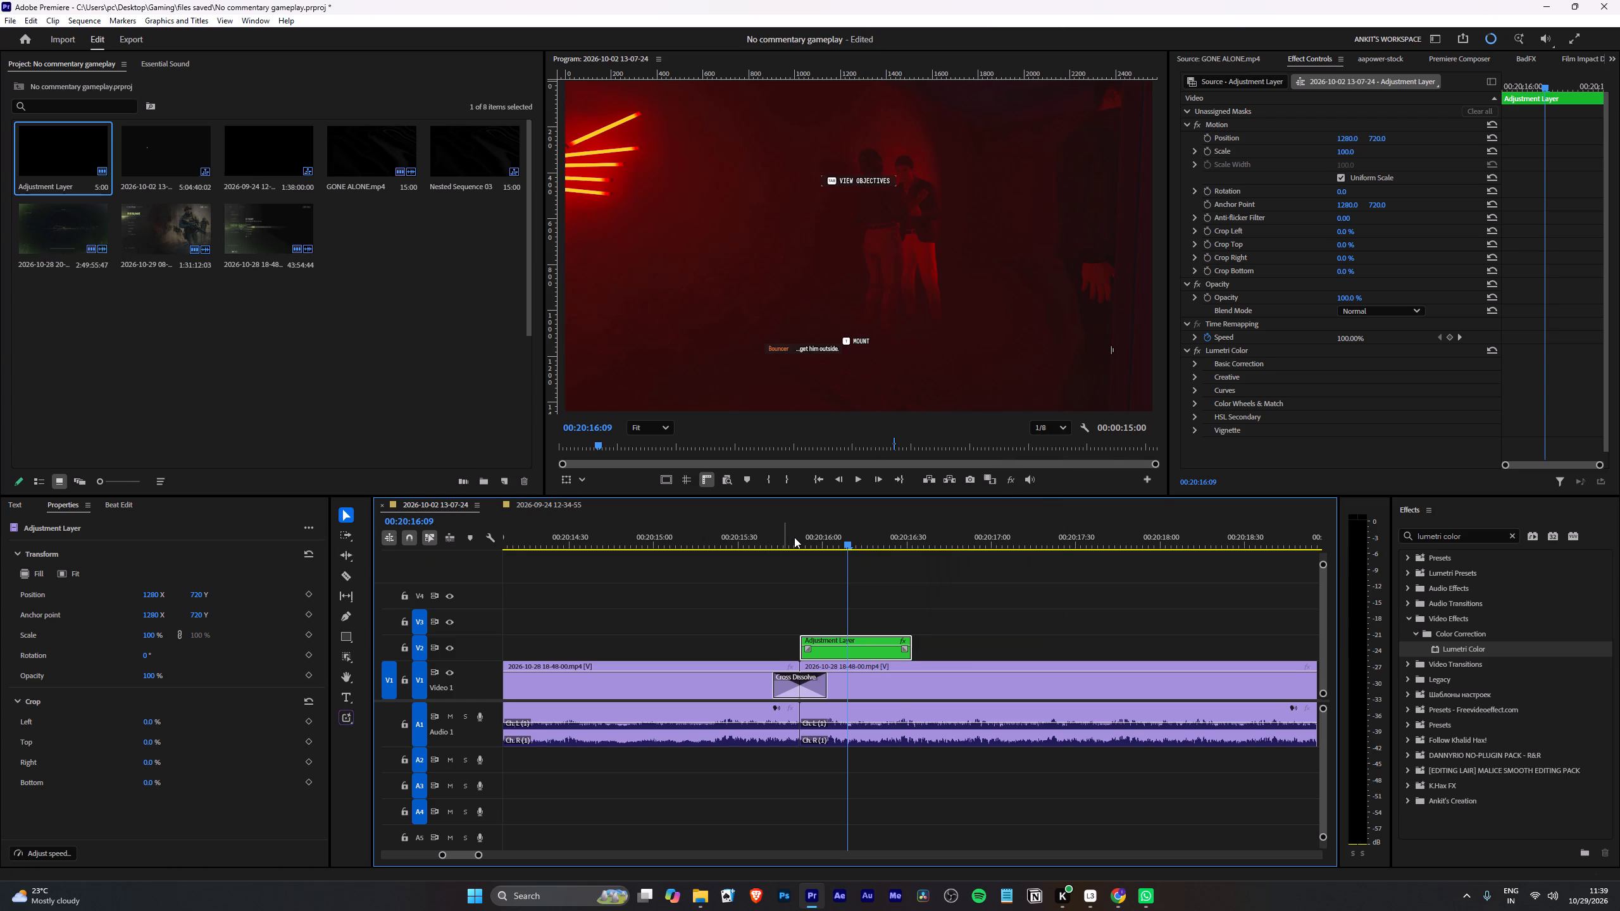
key("Up")
scroll(1295, 280, "down", 5)
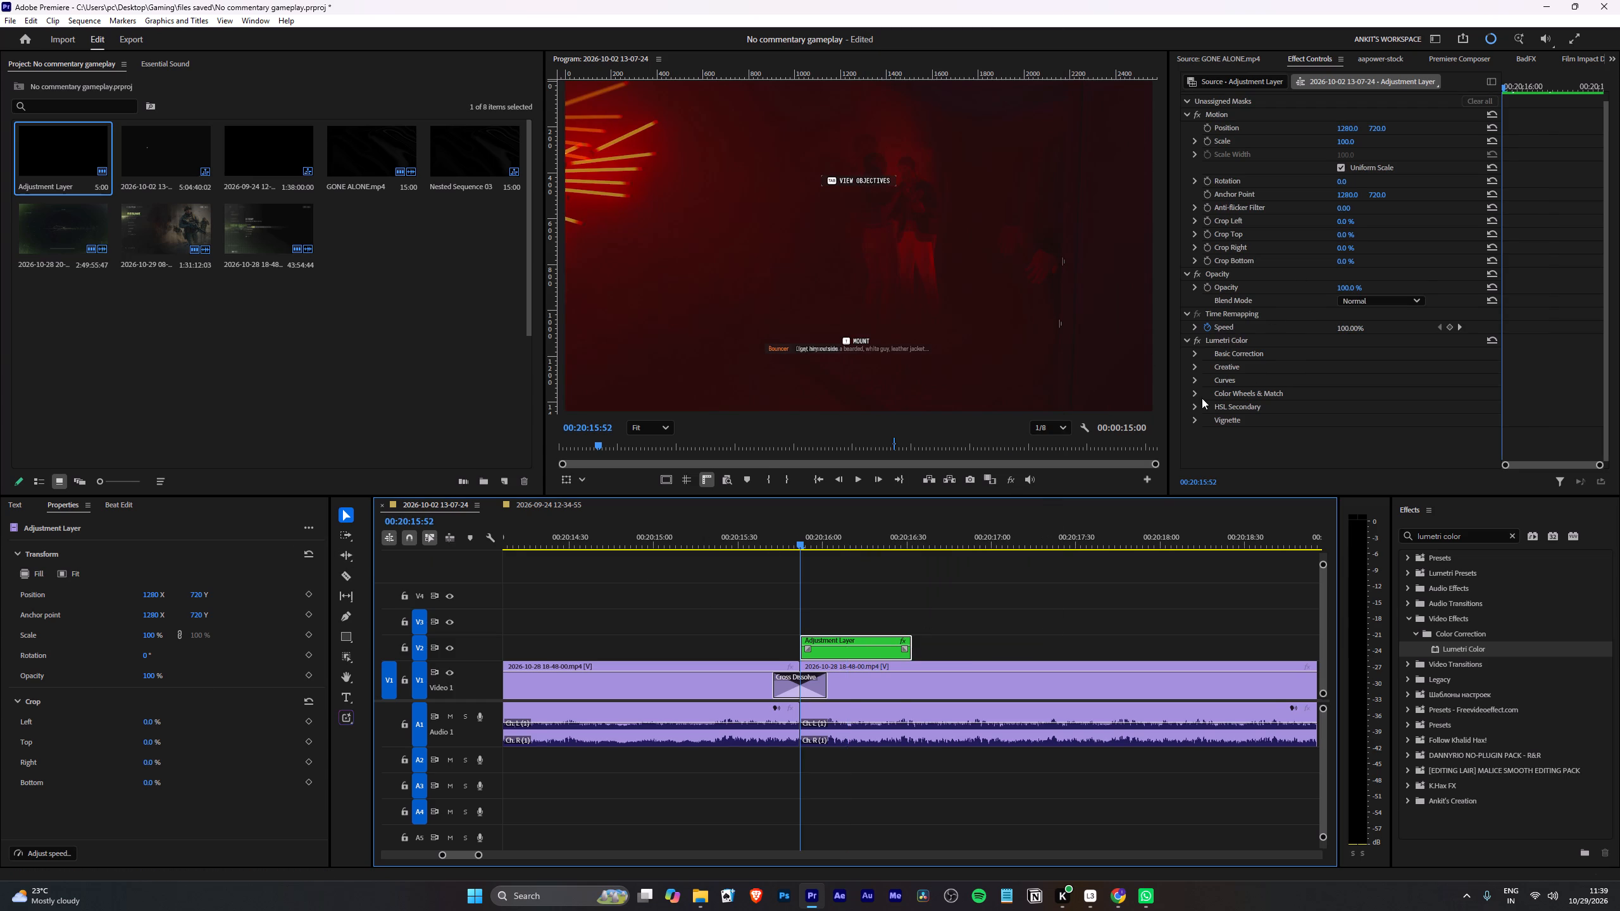
left_click(1198, 388)
left_click(1198, 388)
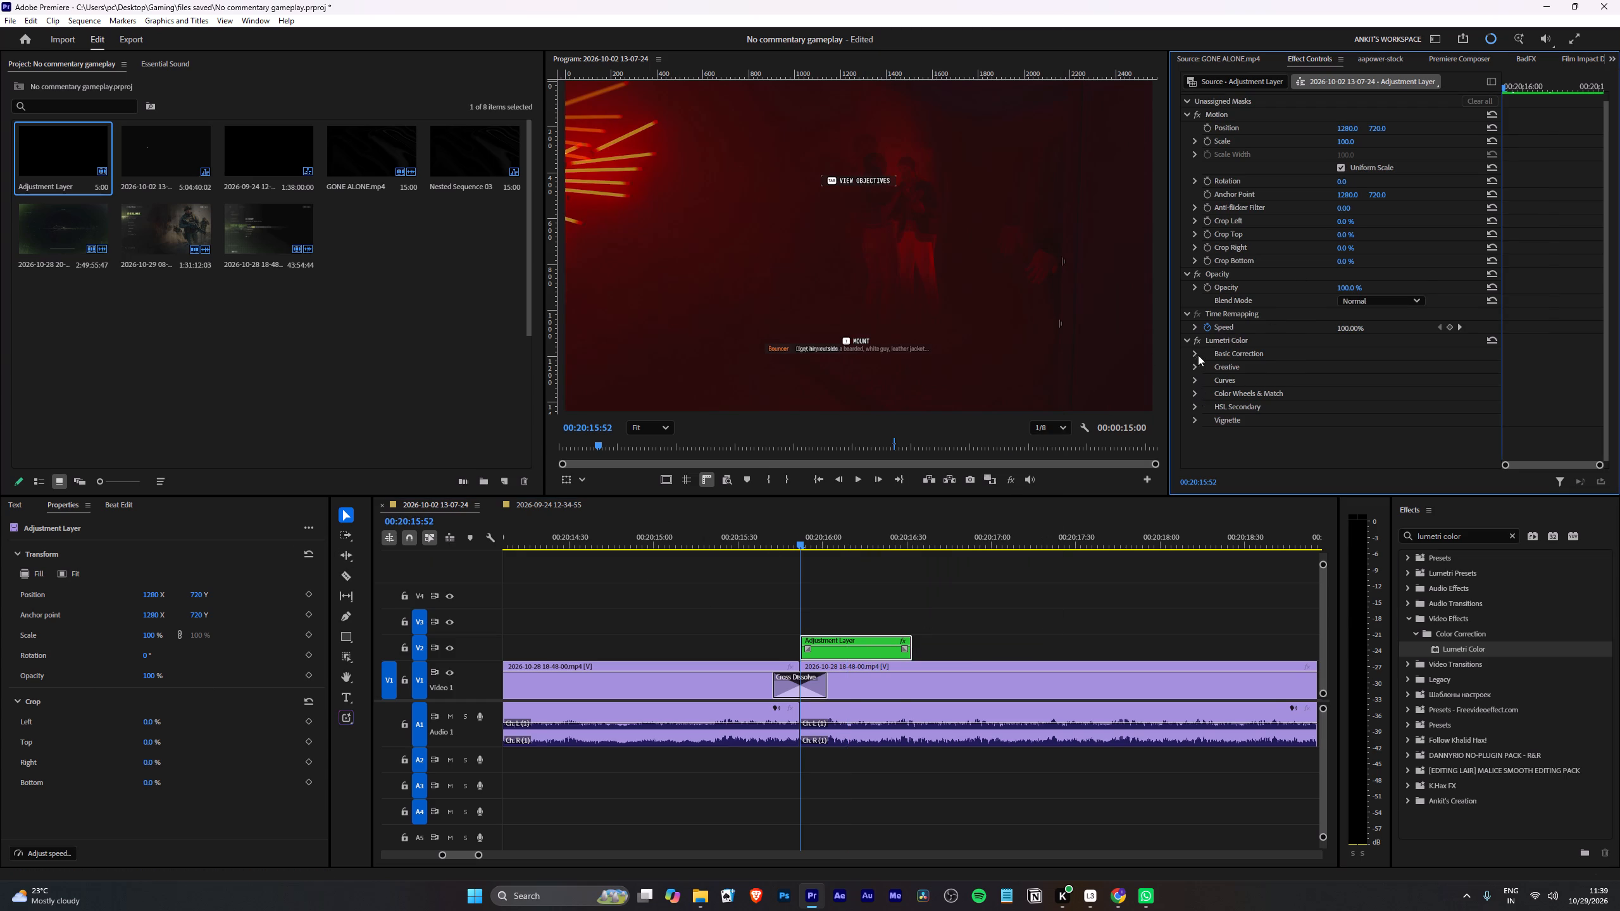
left_click(1198, 354)
scroll(1214, 347, "down", 11)
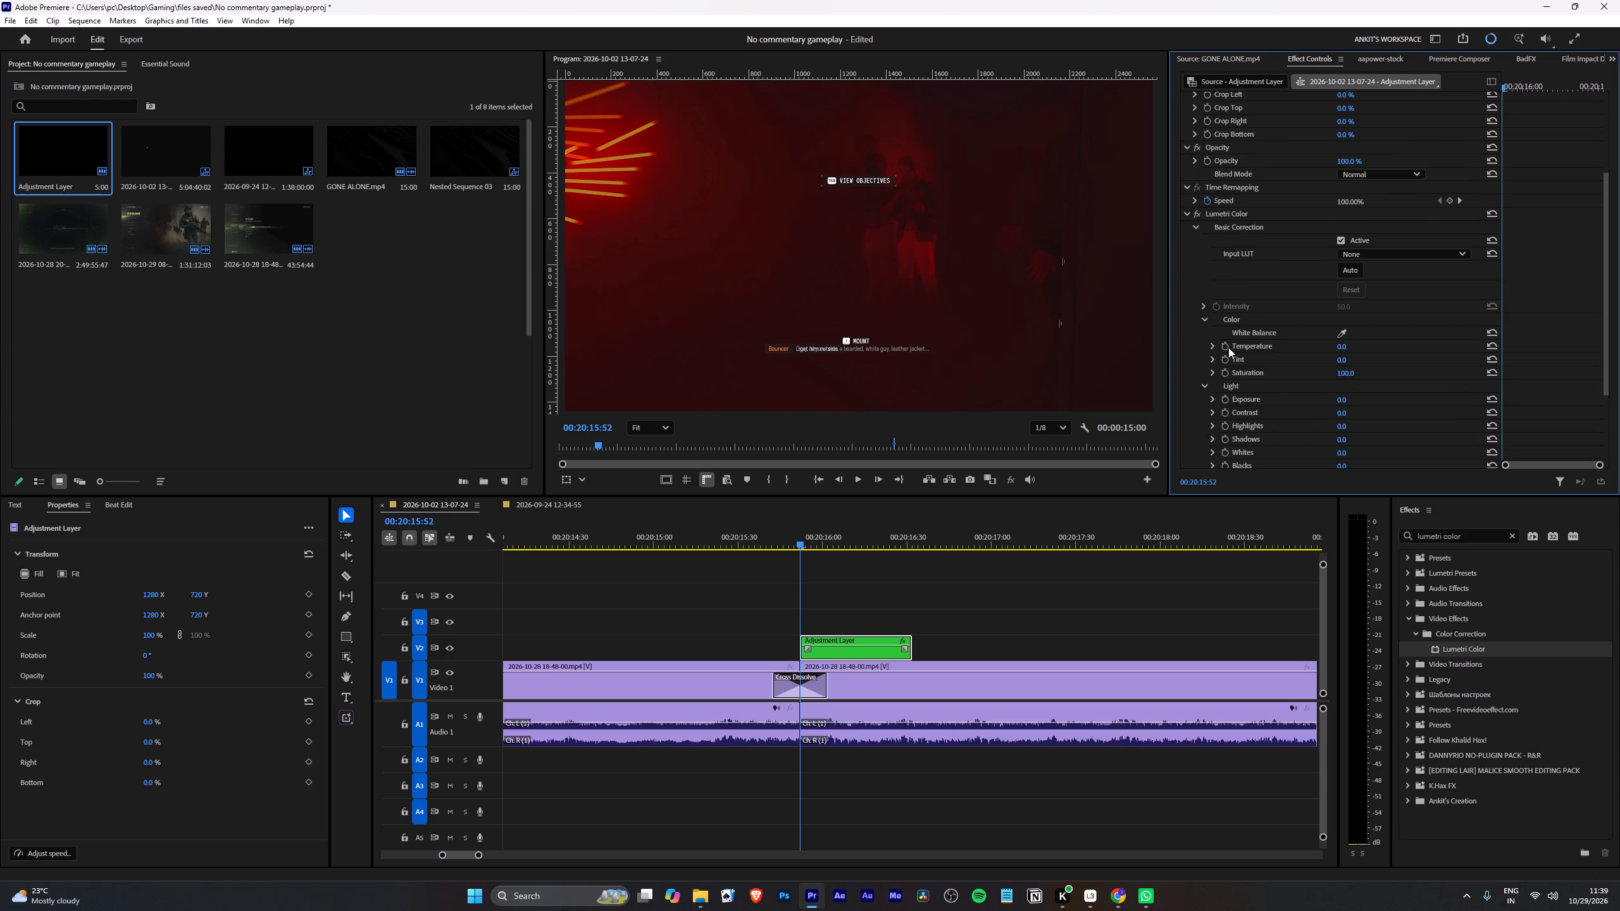
scroll(1228, 347, "down", 7)
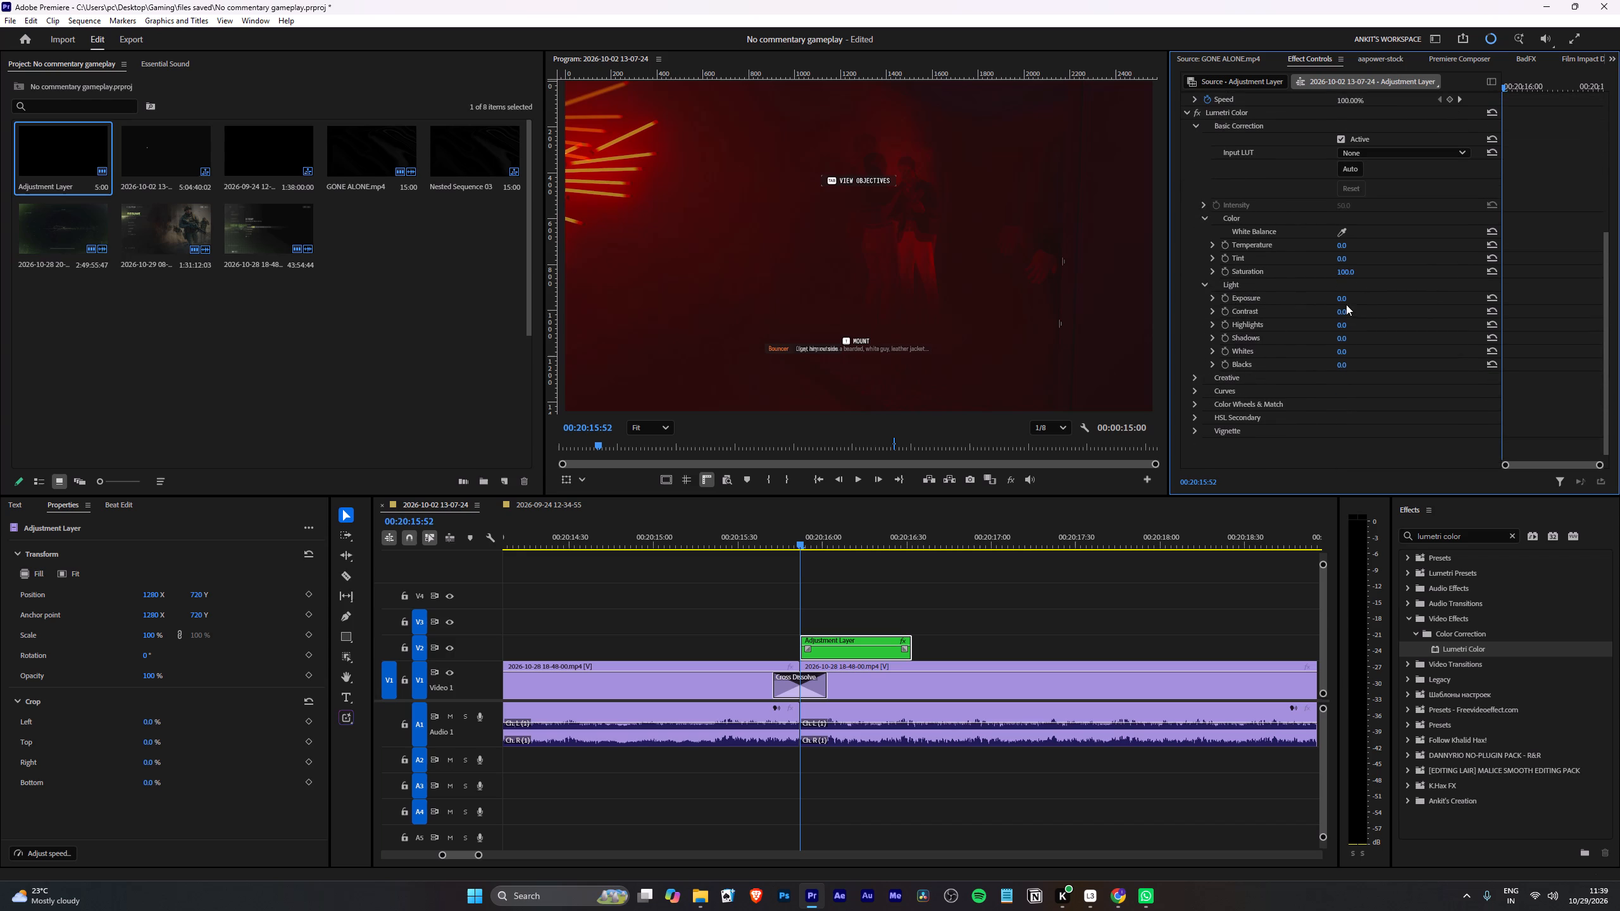
left_click_drag(1346, 294, 1336, 294)
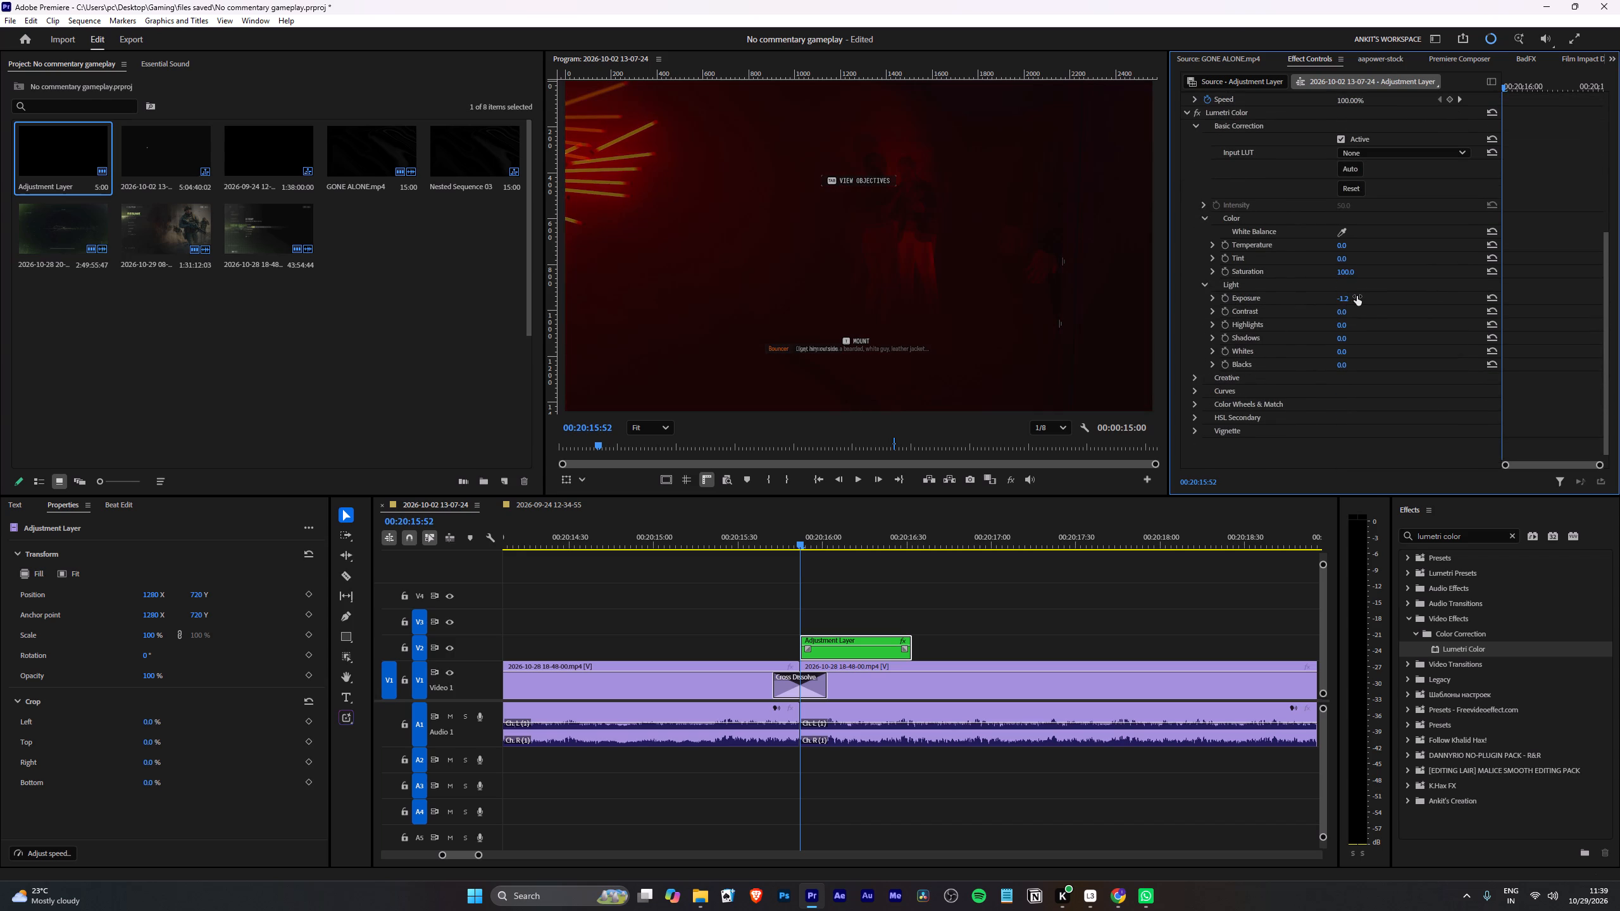
Step frame by frame around the cut at 00:20:15:52 to compare the image brightness before and under the adjustment layer.
key("Left")
key("Left")
key("Right")
key("Up")
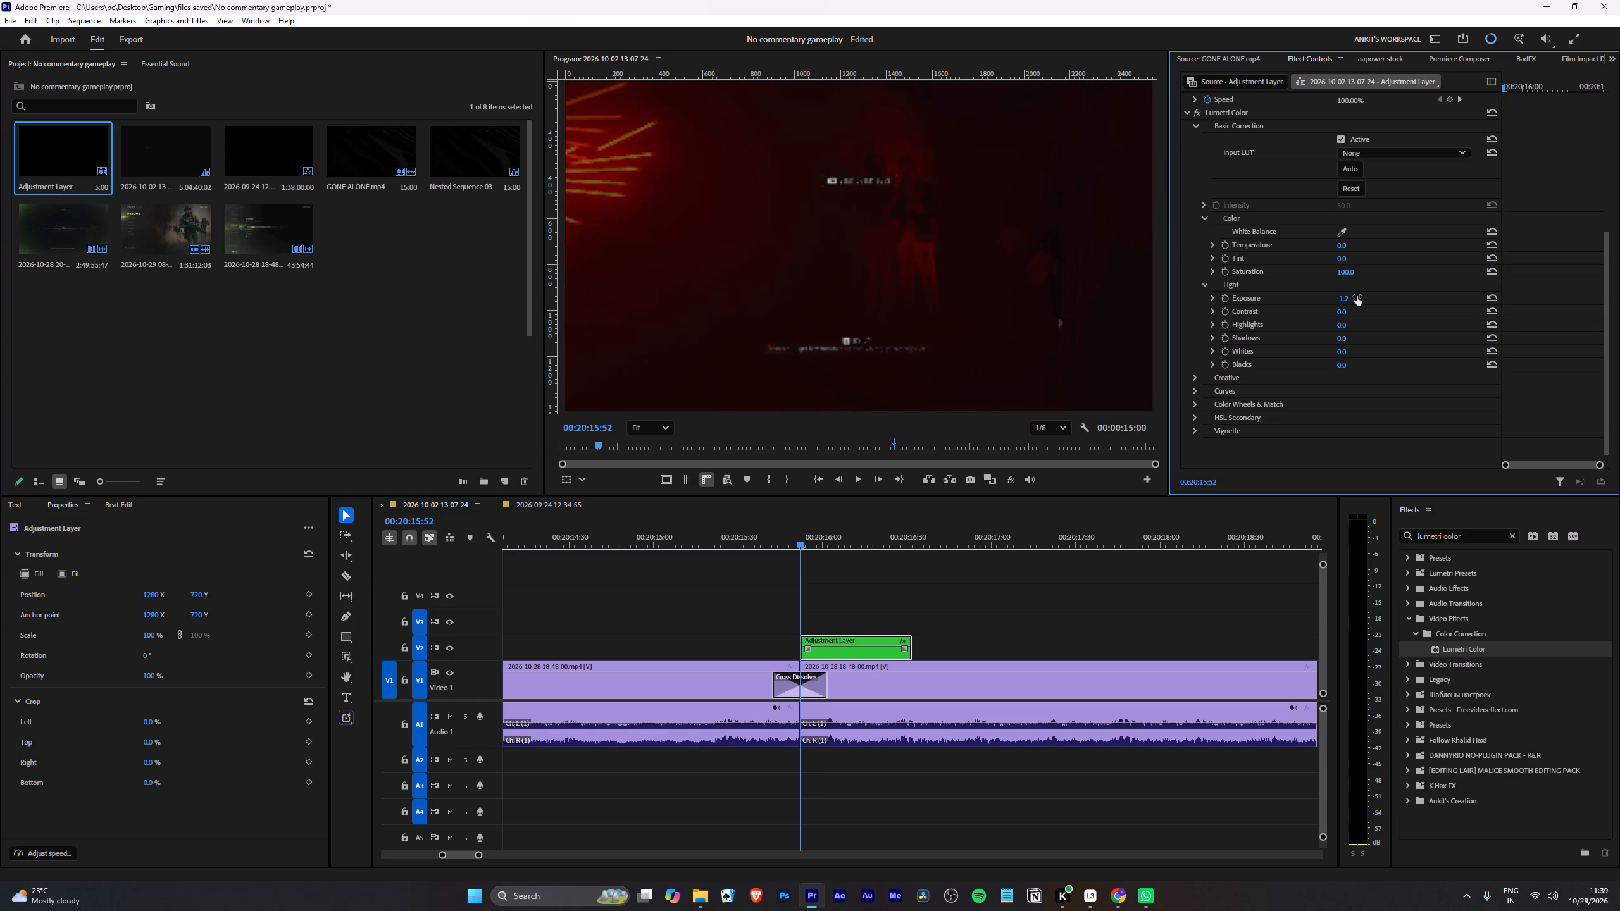
key("Left")
key("Right")
key("Left")
key("Right")
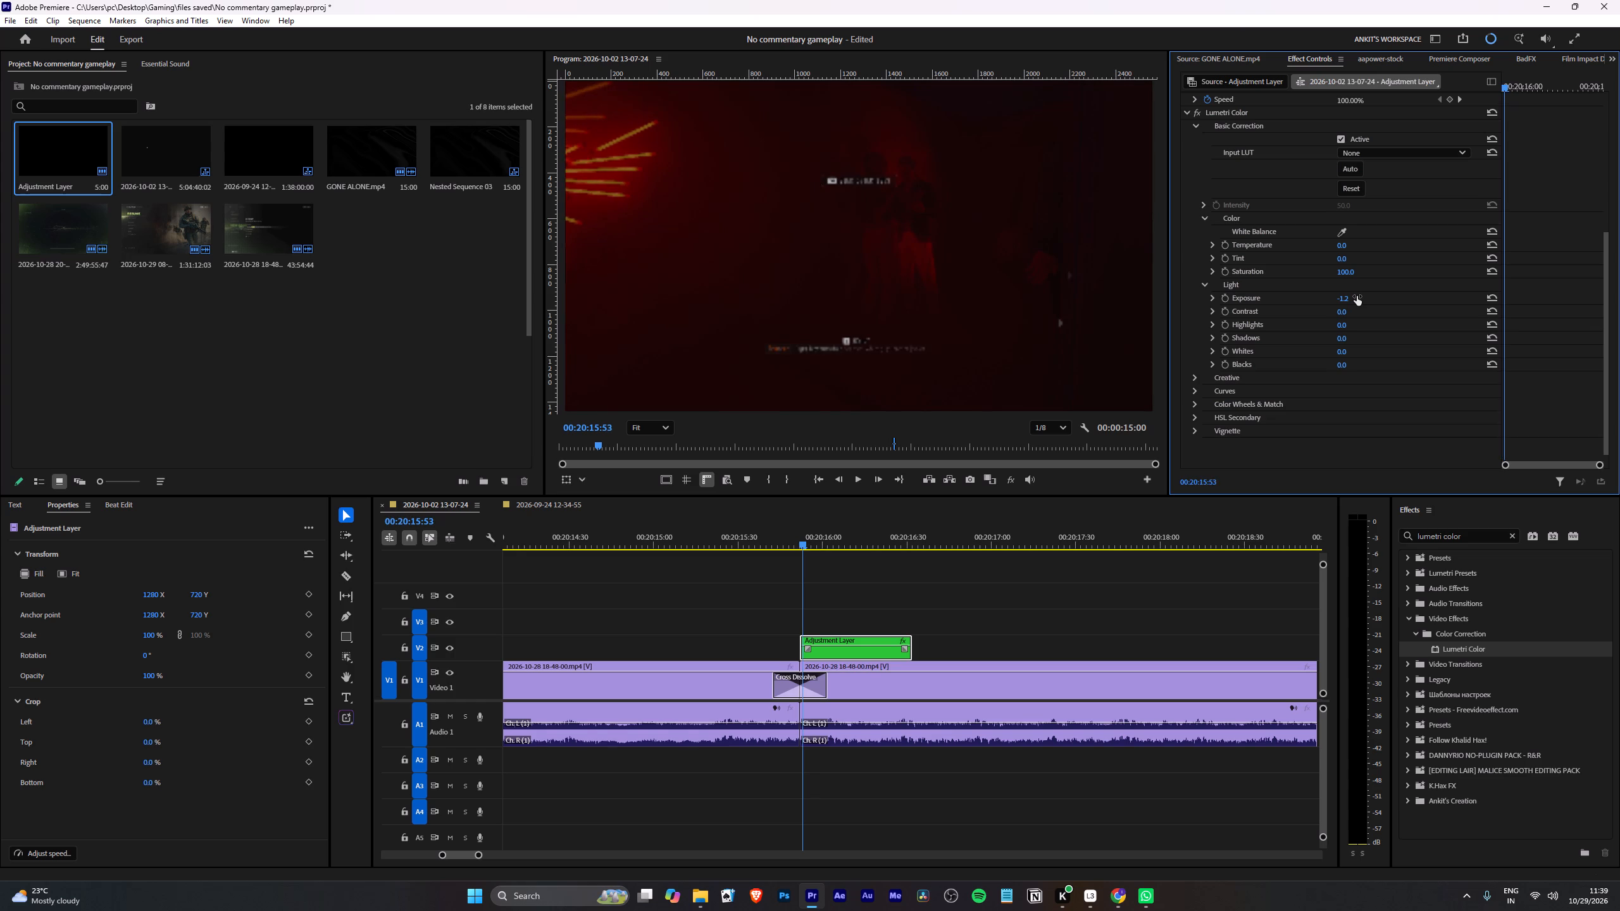
key("Left")
key("Right")
key("Left")
key("Left")
key("Left")
key("Left")
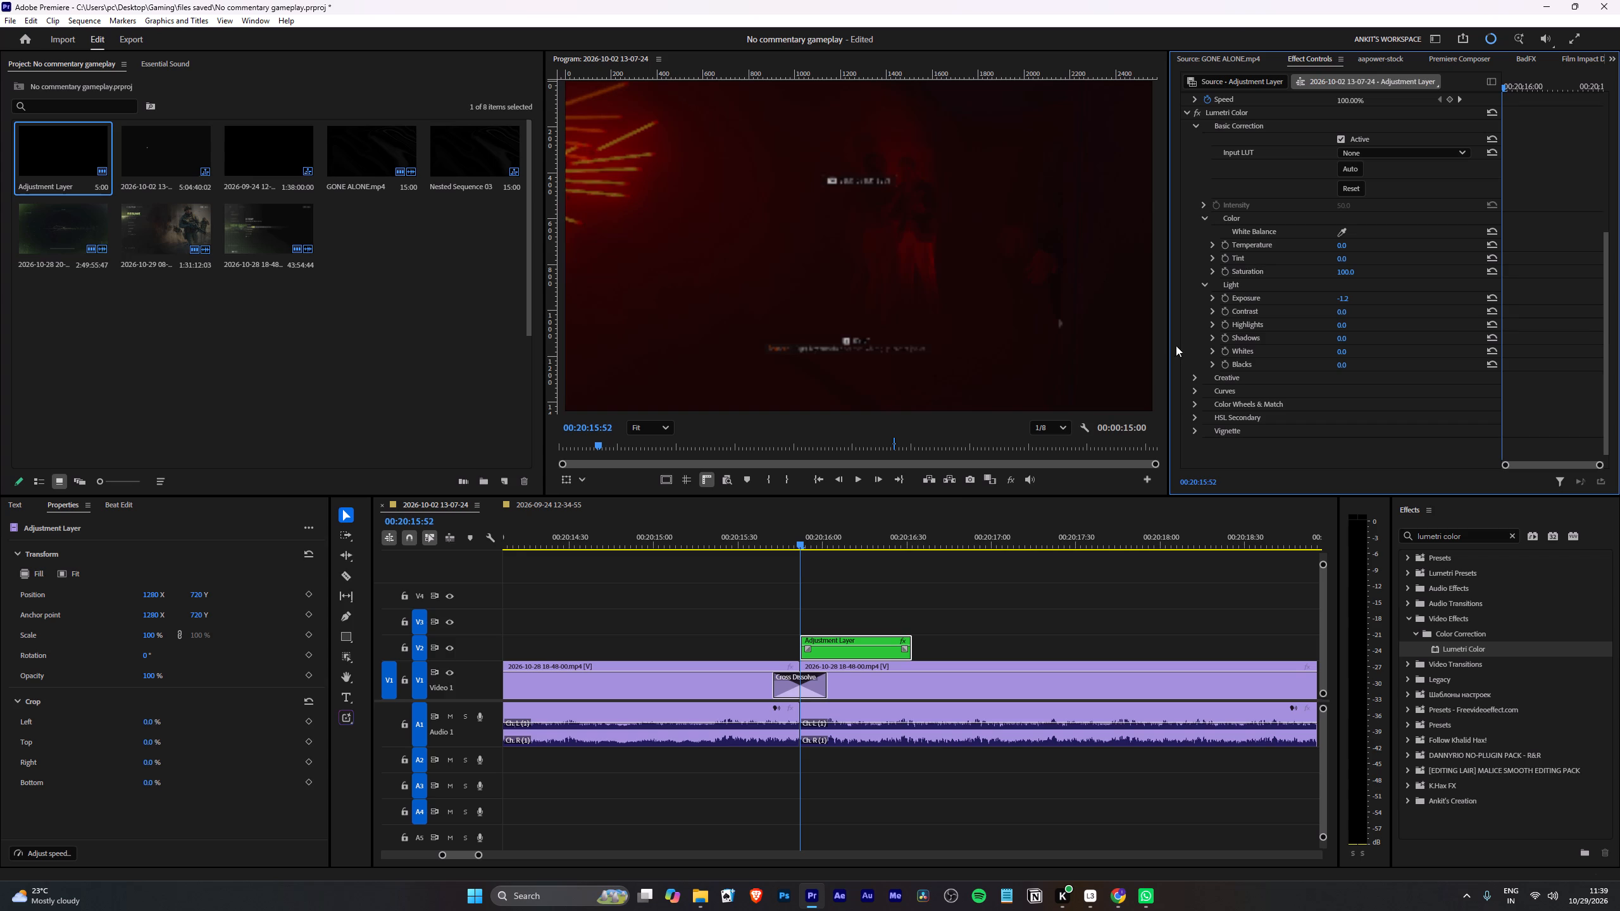
Delete the cross dissolve at the cut between the two V1 gameplay clips at 00:20:15:52.
left_click(818, 693)
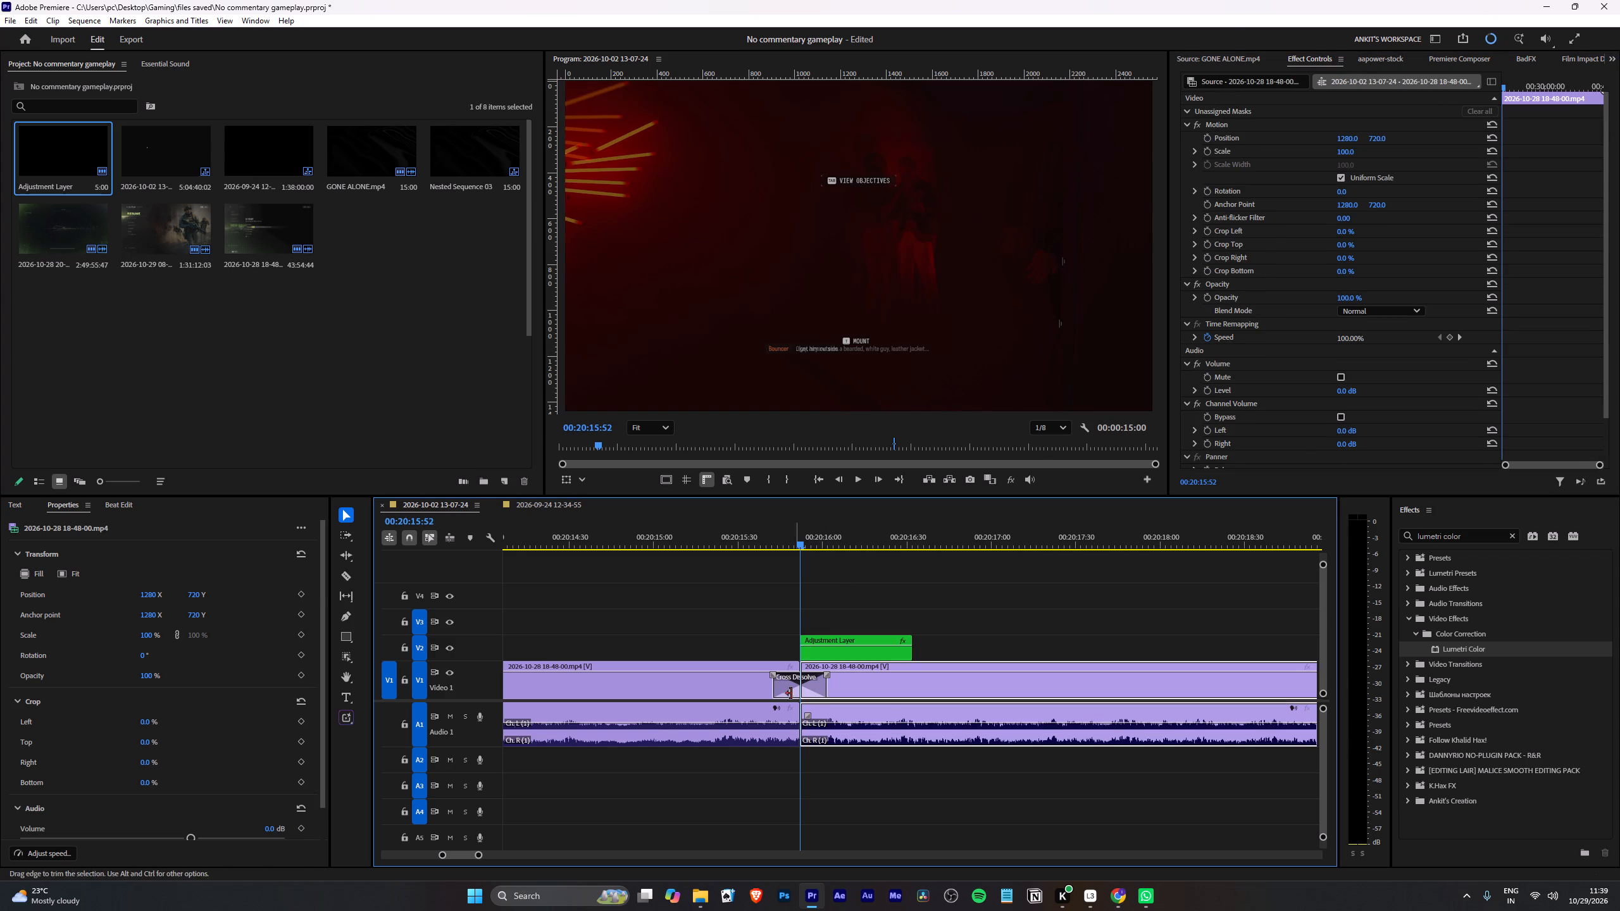
left_click(785, 692)
left_click(795, 695)
left_click(783, 687)
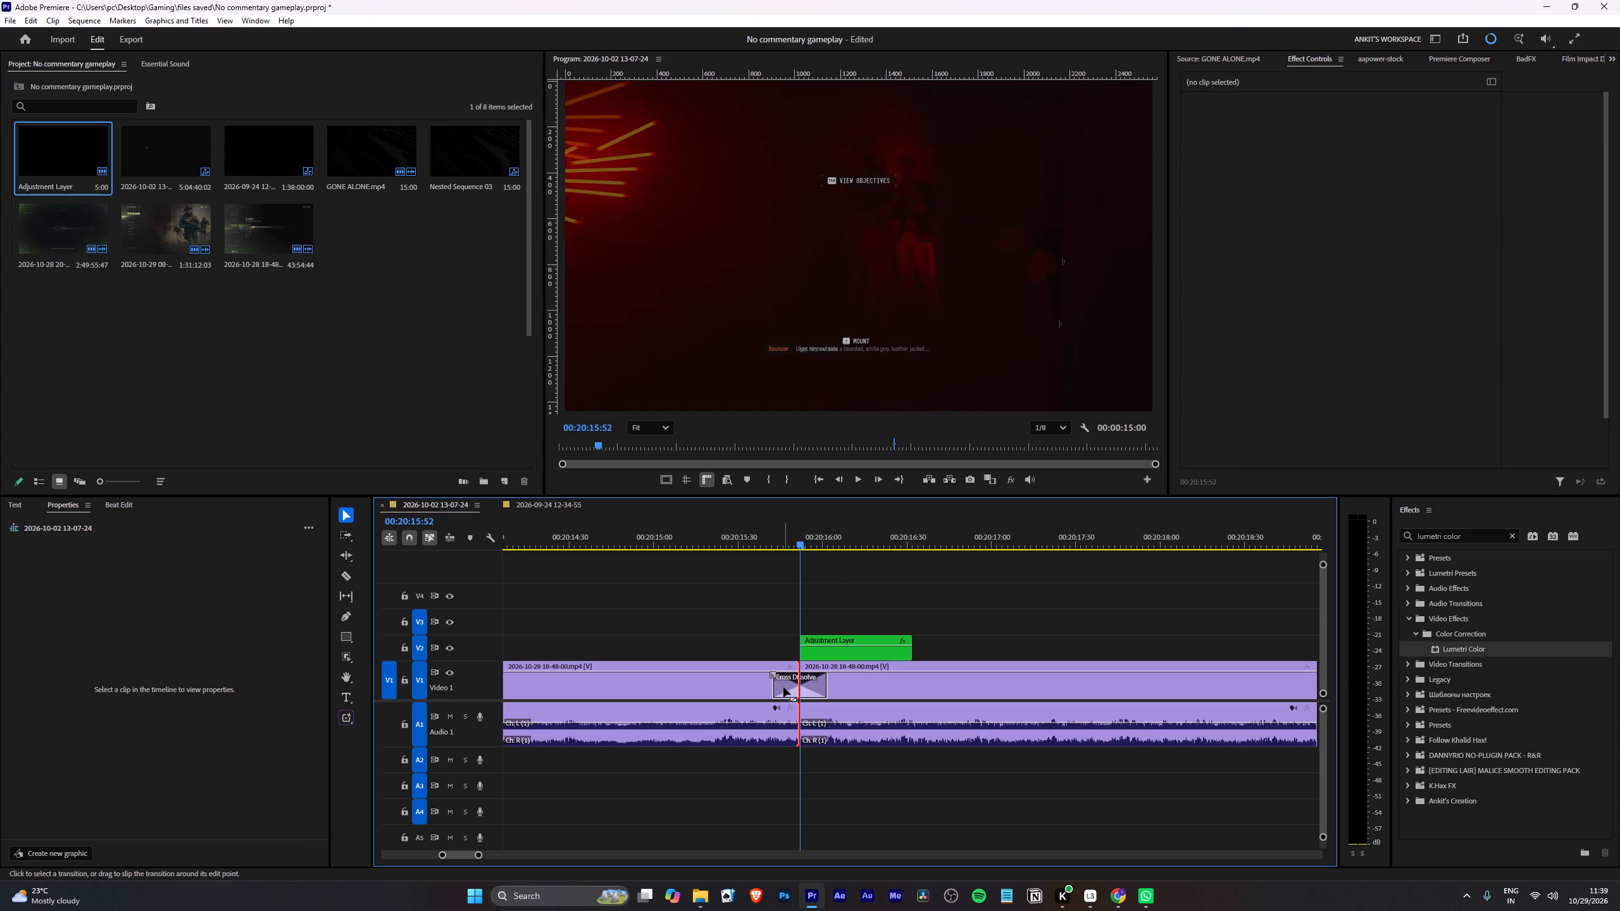
key("BackSpace")
Step, scrub and play through the bare cut at 00:20:15:52 to compare the frames on both sides.
key("Left")
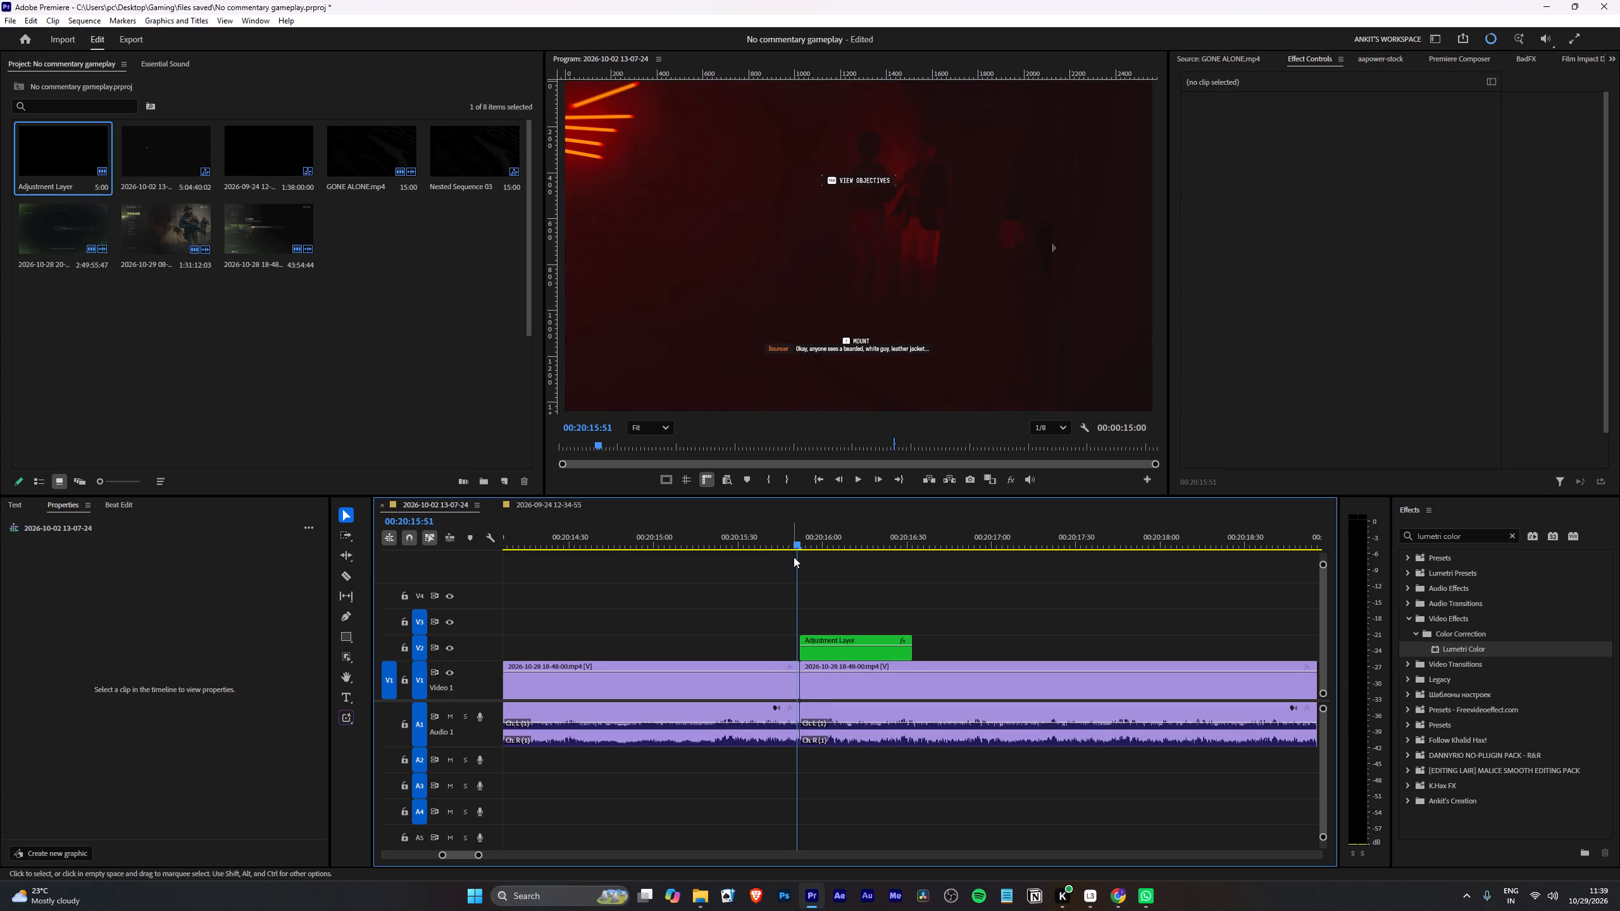
left_click_drag(799, 526, 792, 523)
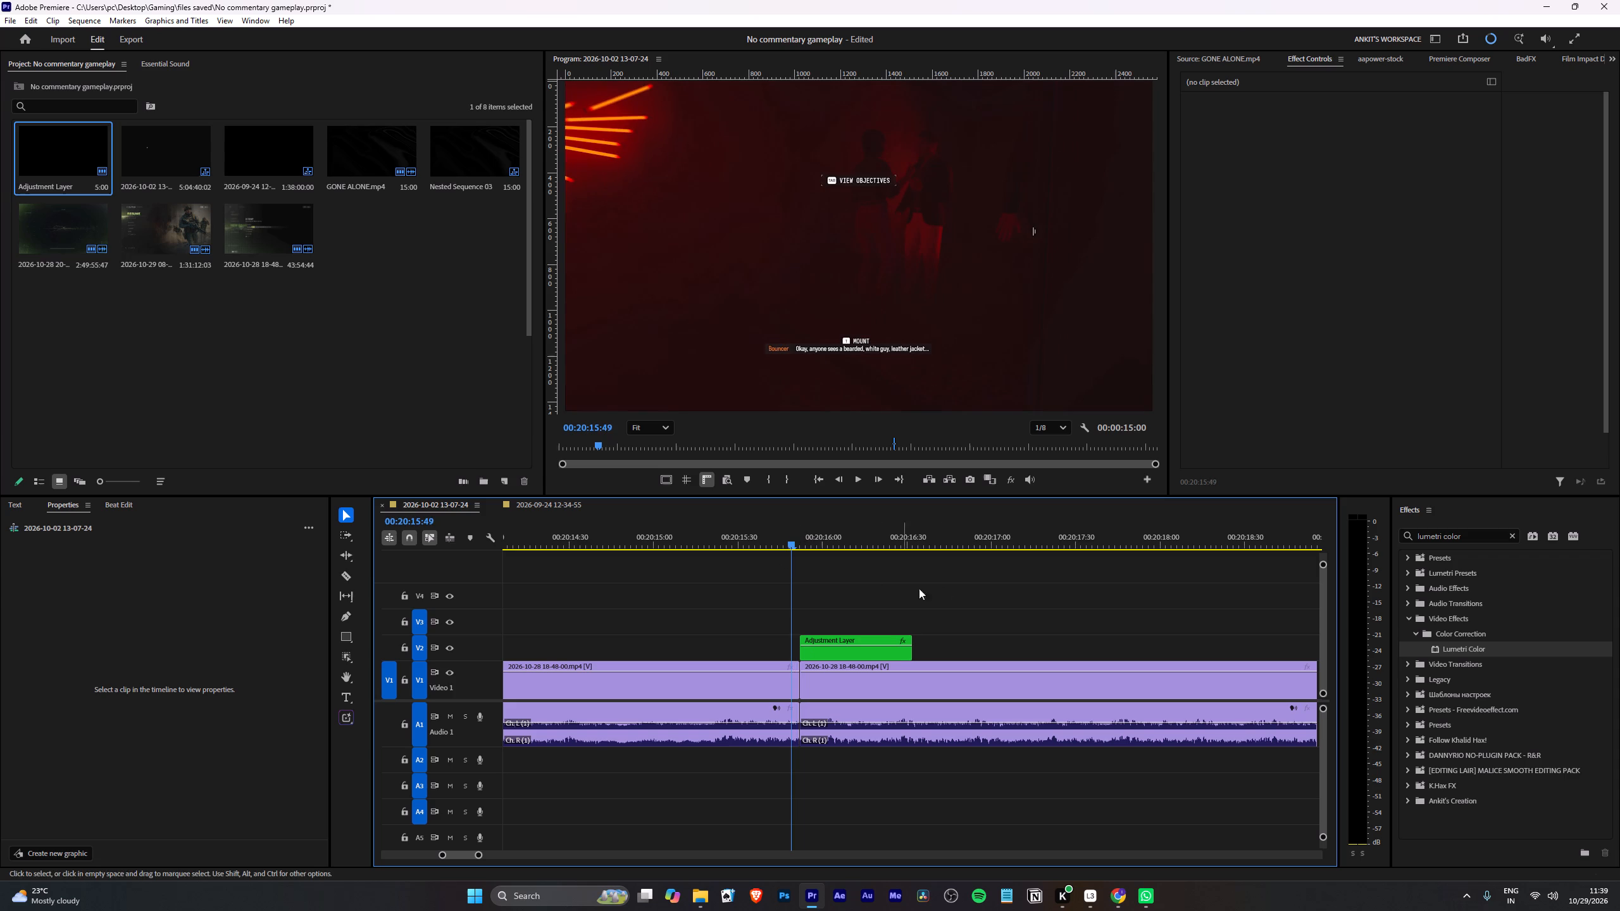
key("Down")
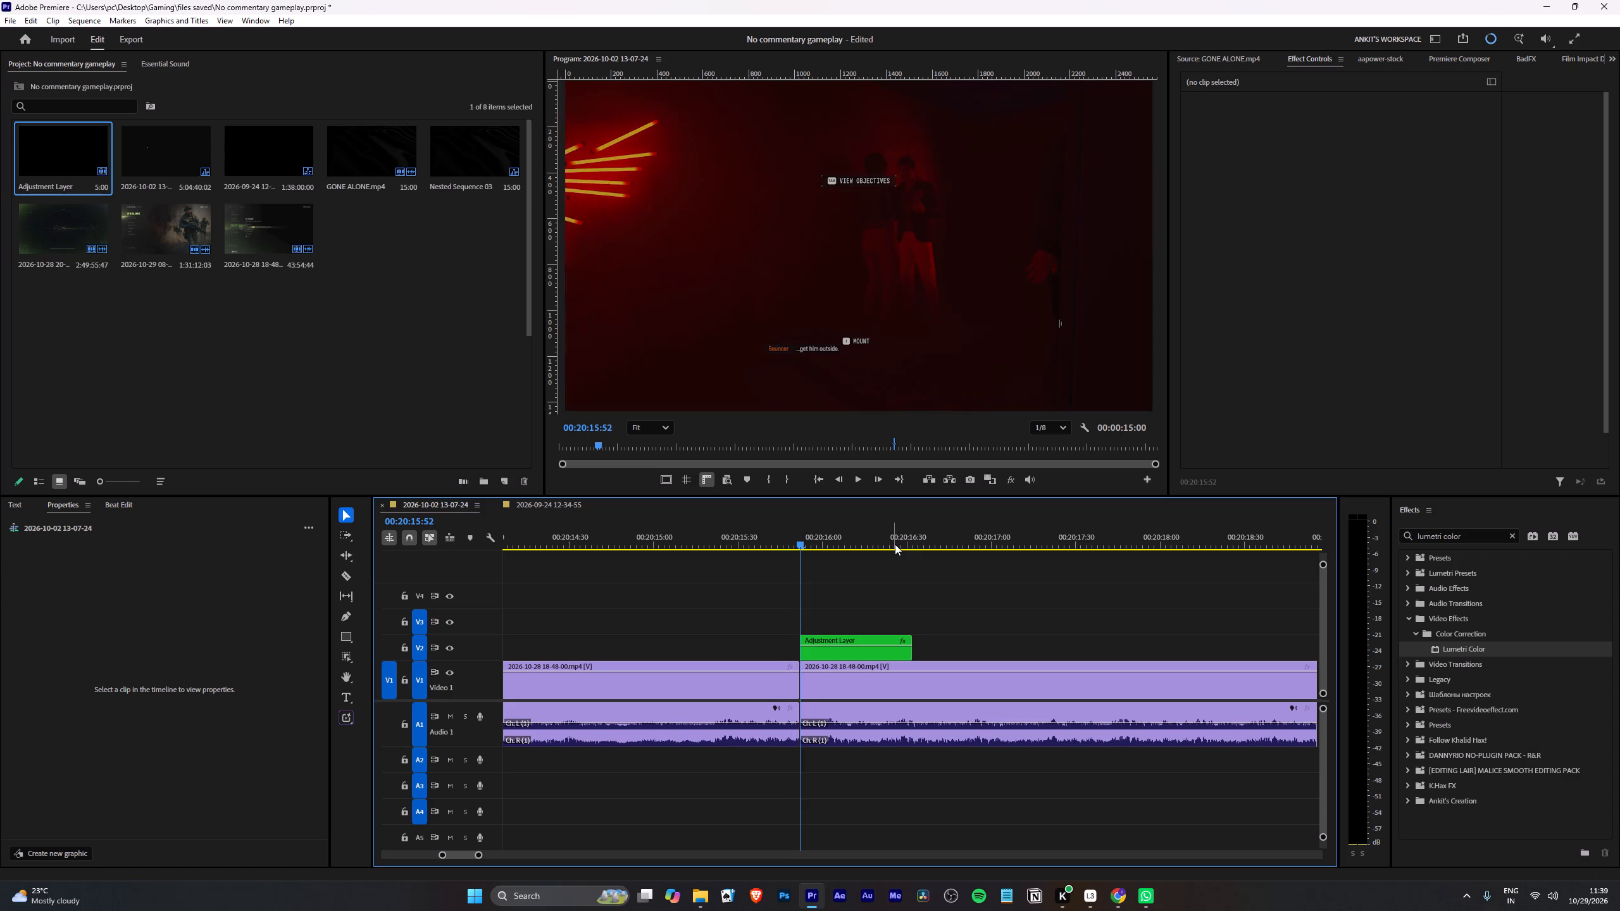
key("Left")
key("Right")
key("Left")
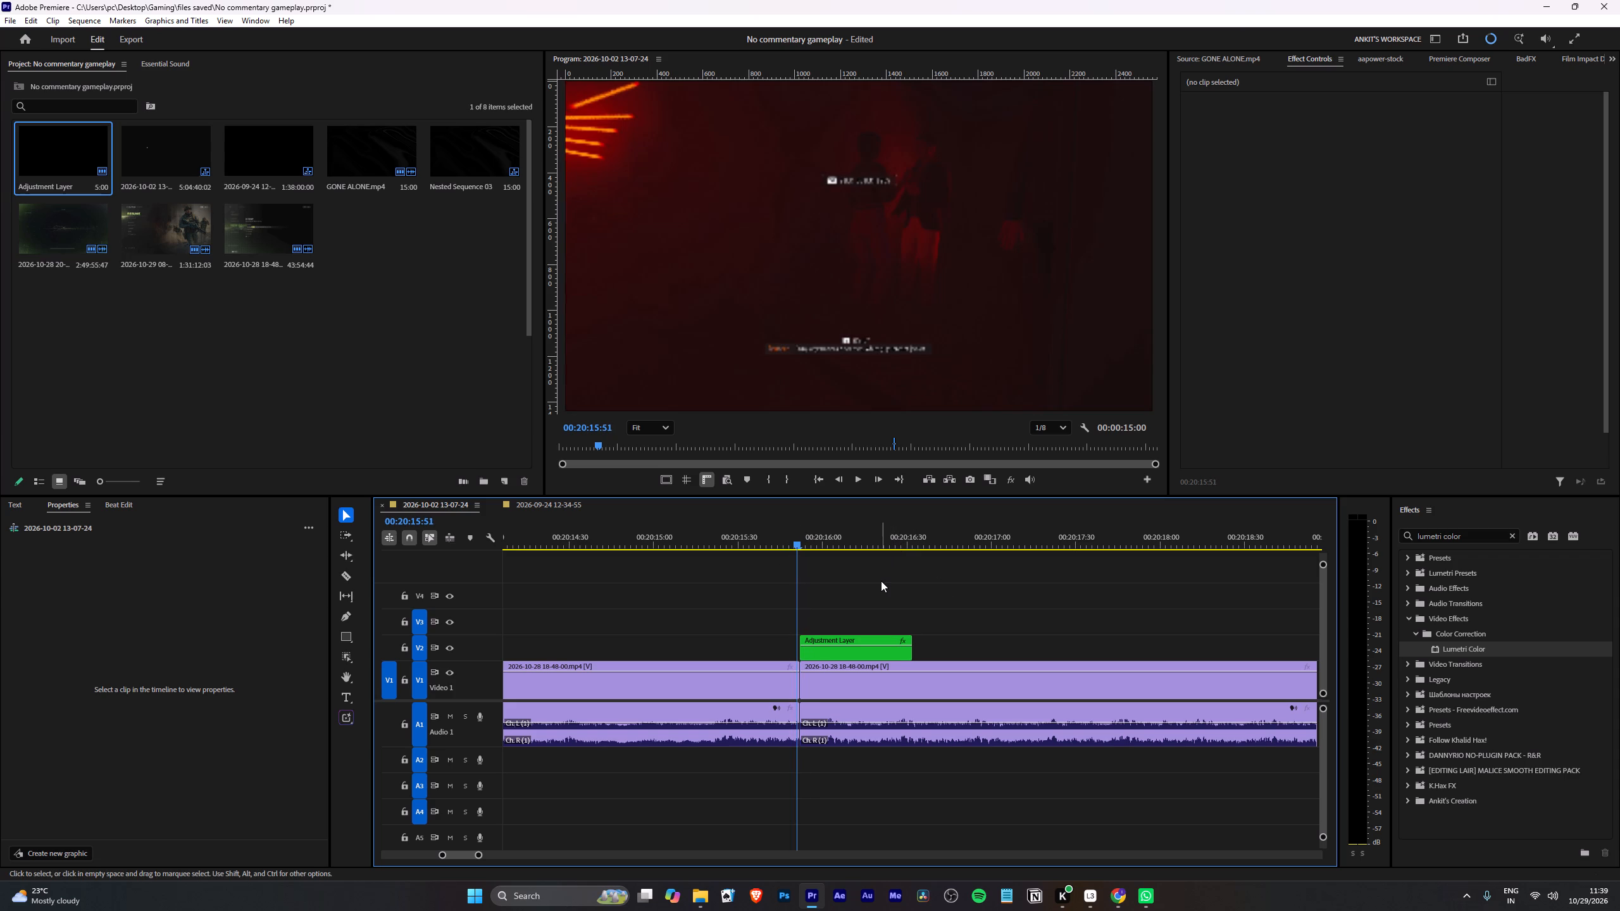
key("space")
key("space")
left_click_drag(861, 523, 848, 524)
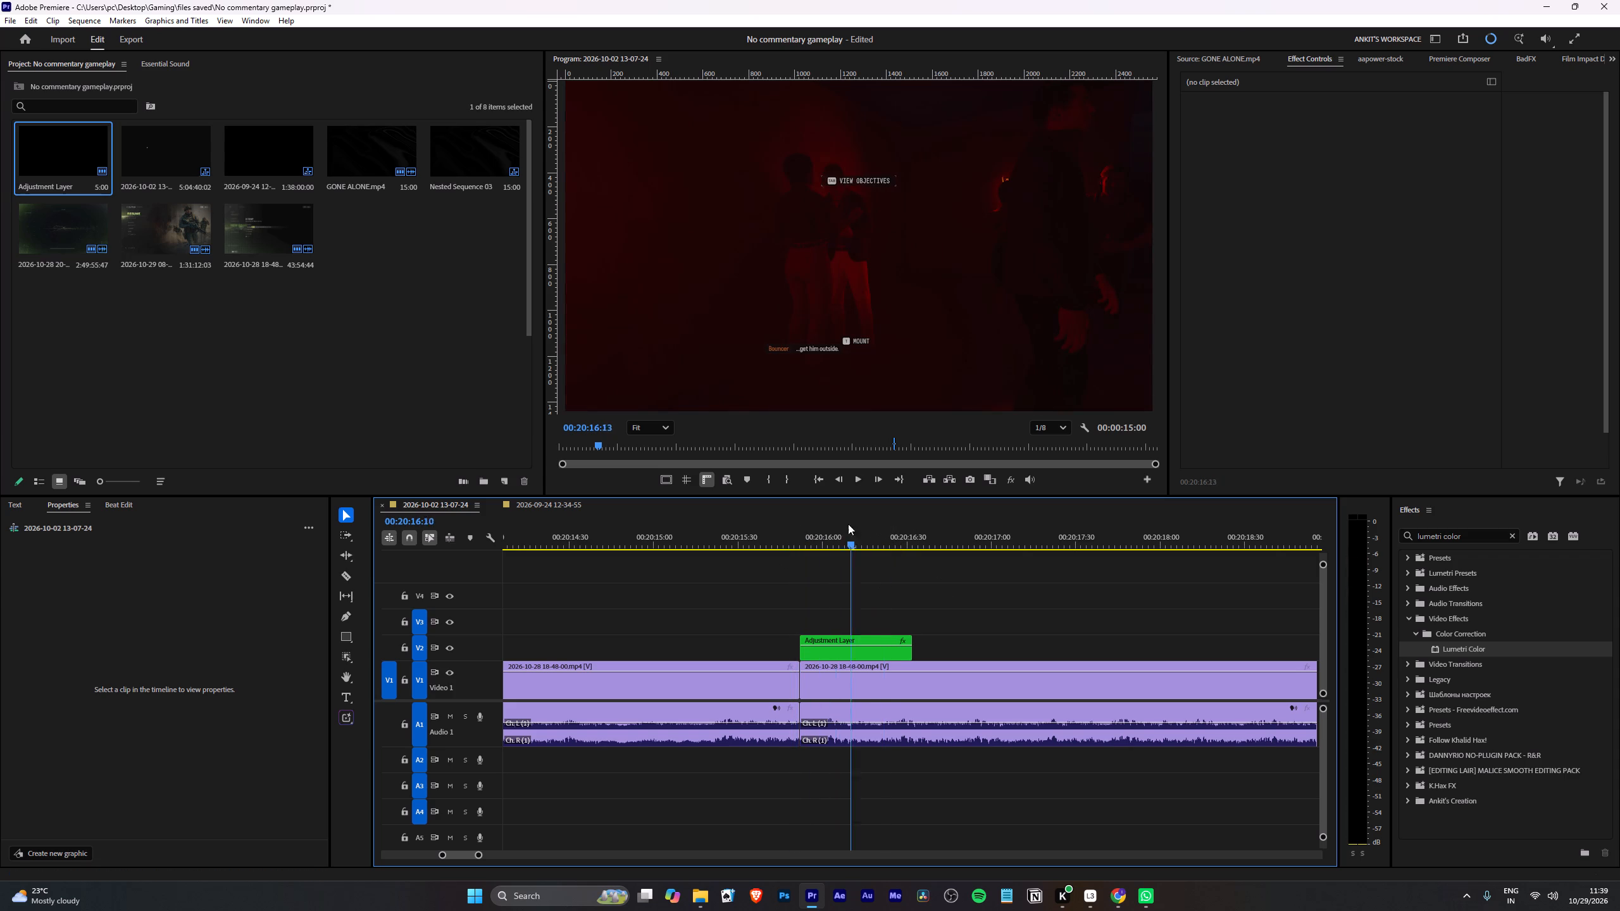
left_click_drag(848, 524, 790, 535)
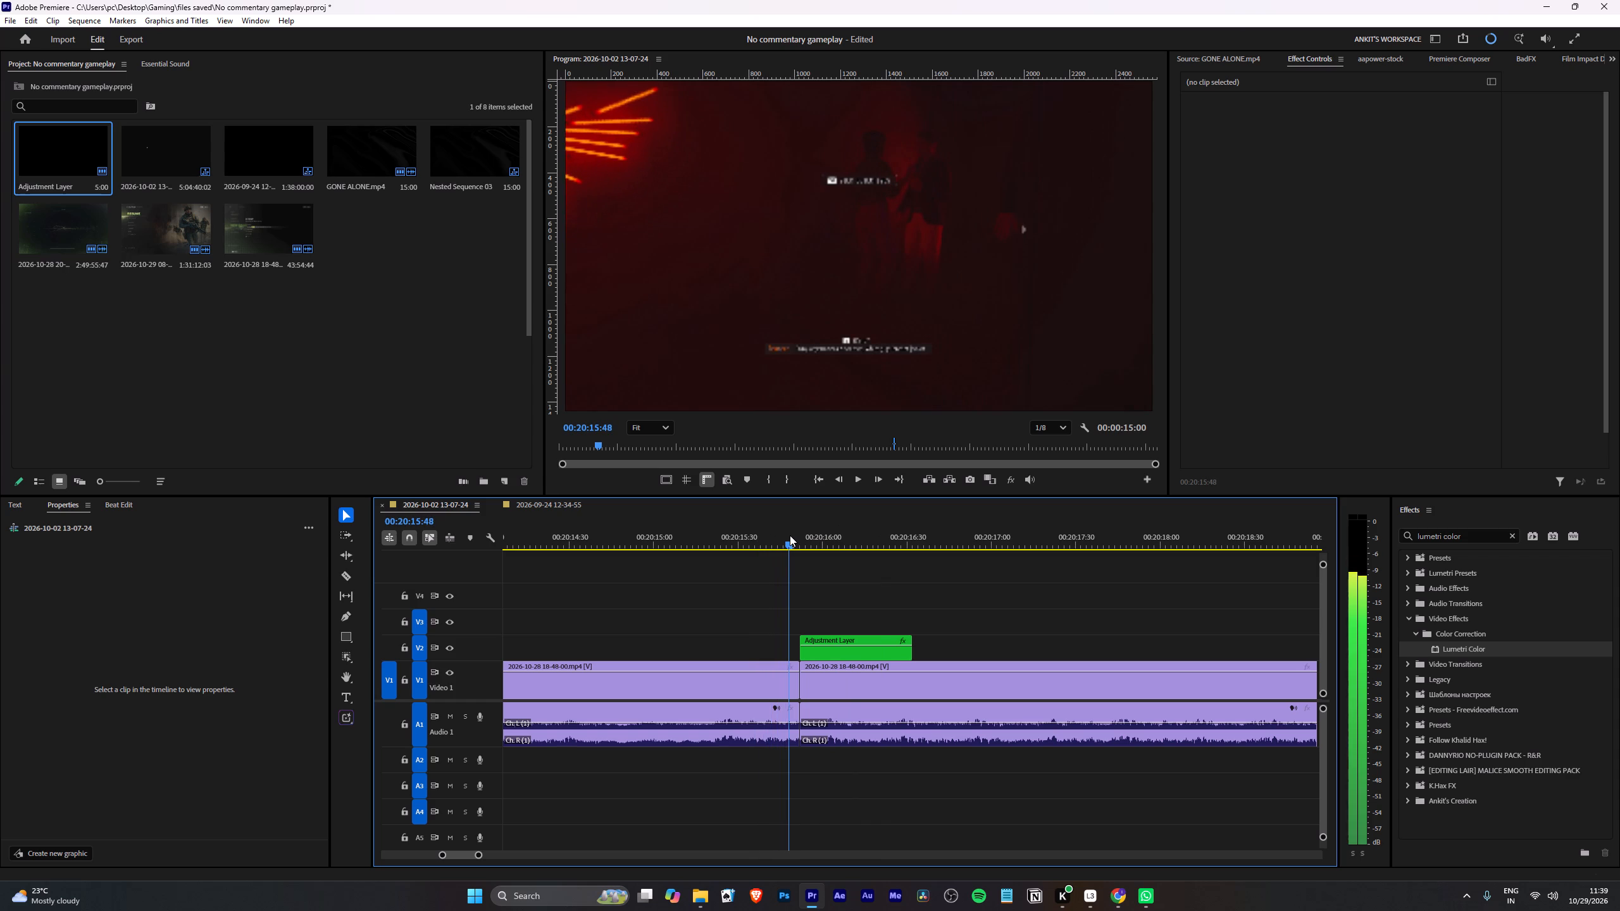
Ripple-trim the end of the clip before the cut to 00:20:15:49, closing up the following clip, and review the cut.
left_click_drag(790, 535, 792, 534)
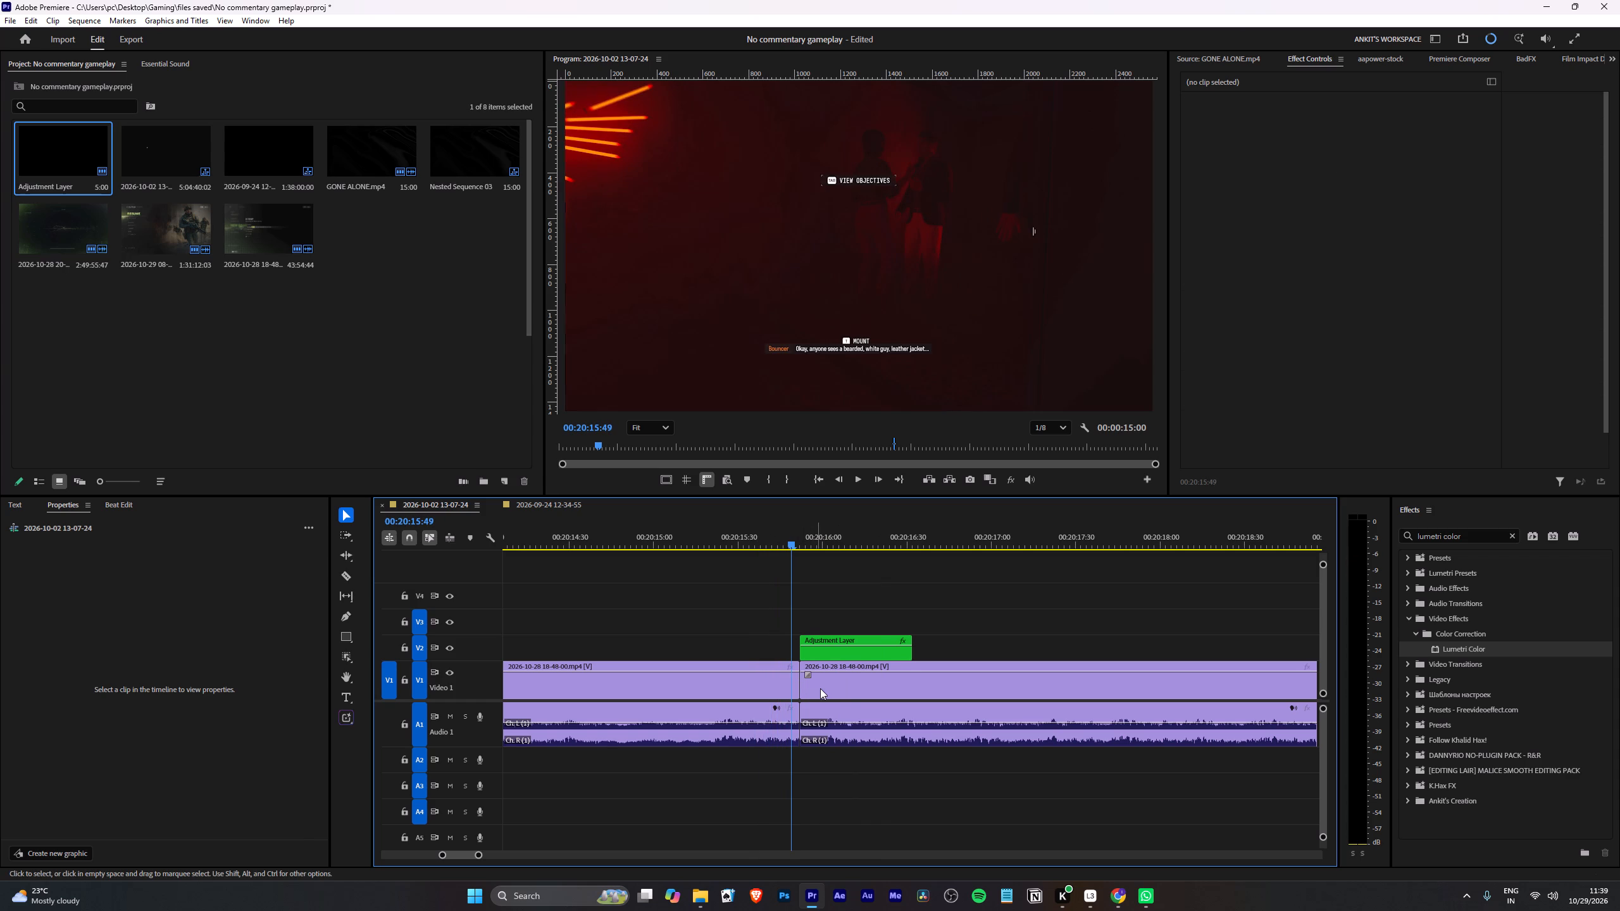
left_click(820, 688)
key("Left")
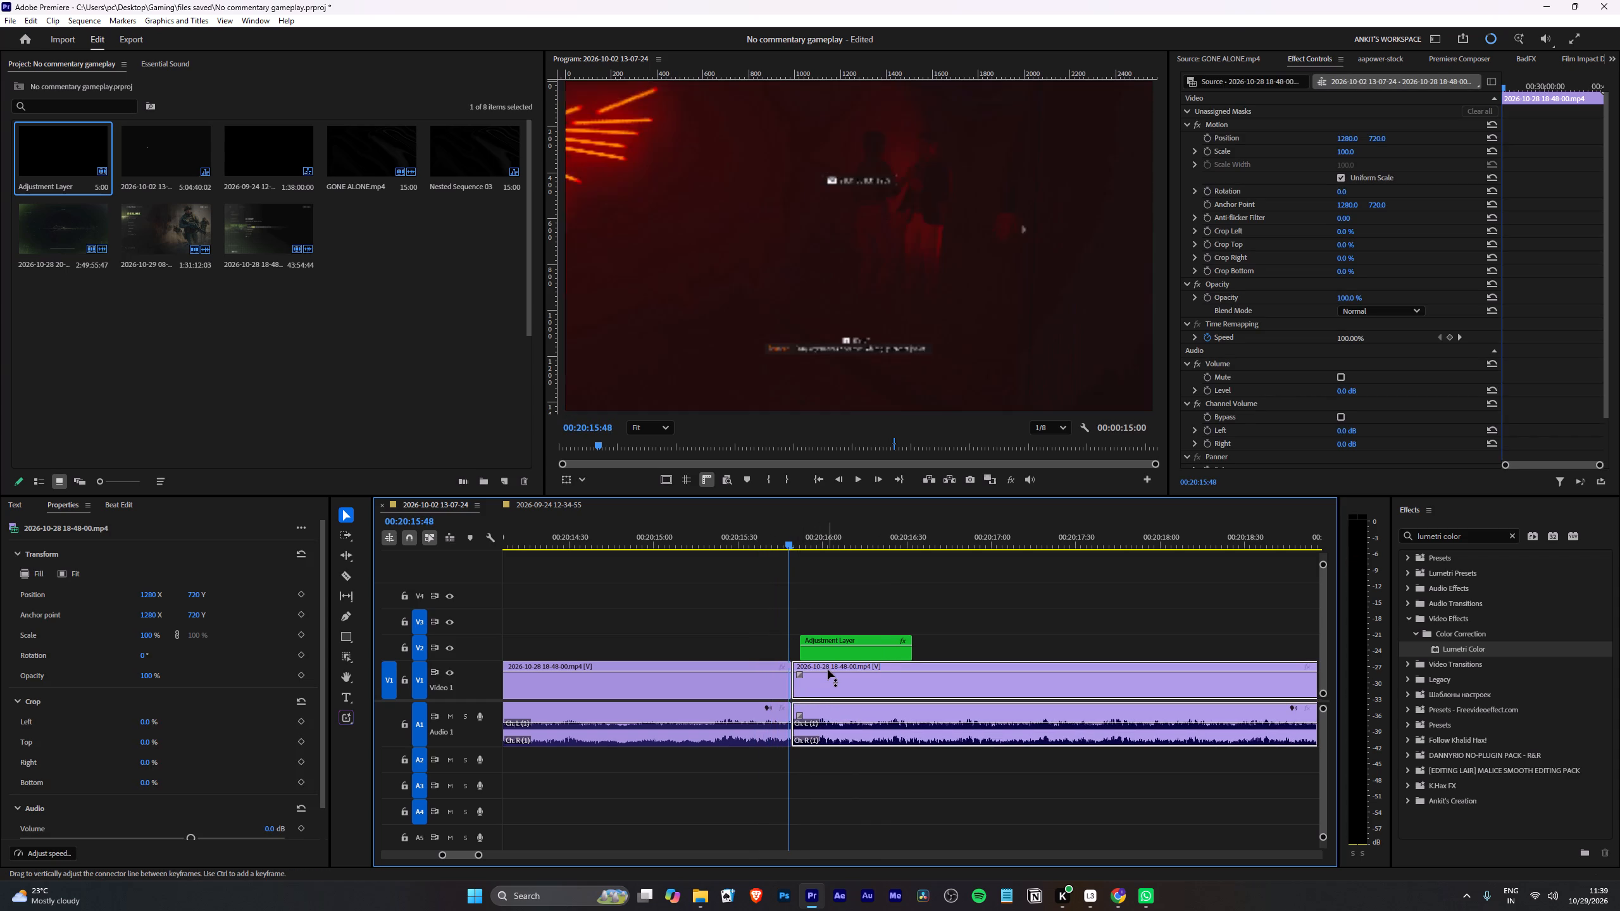
key("Right")
key("Left")
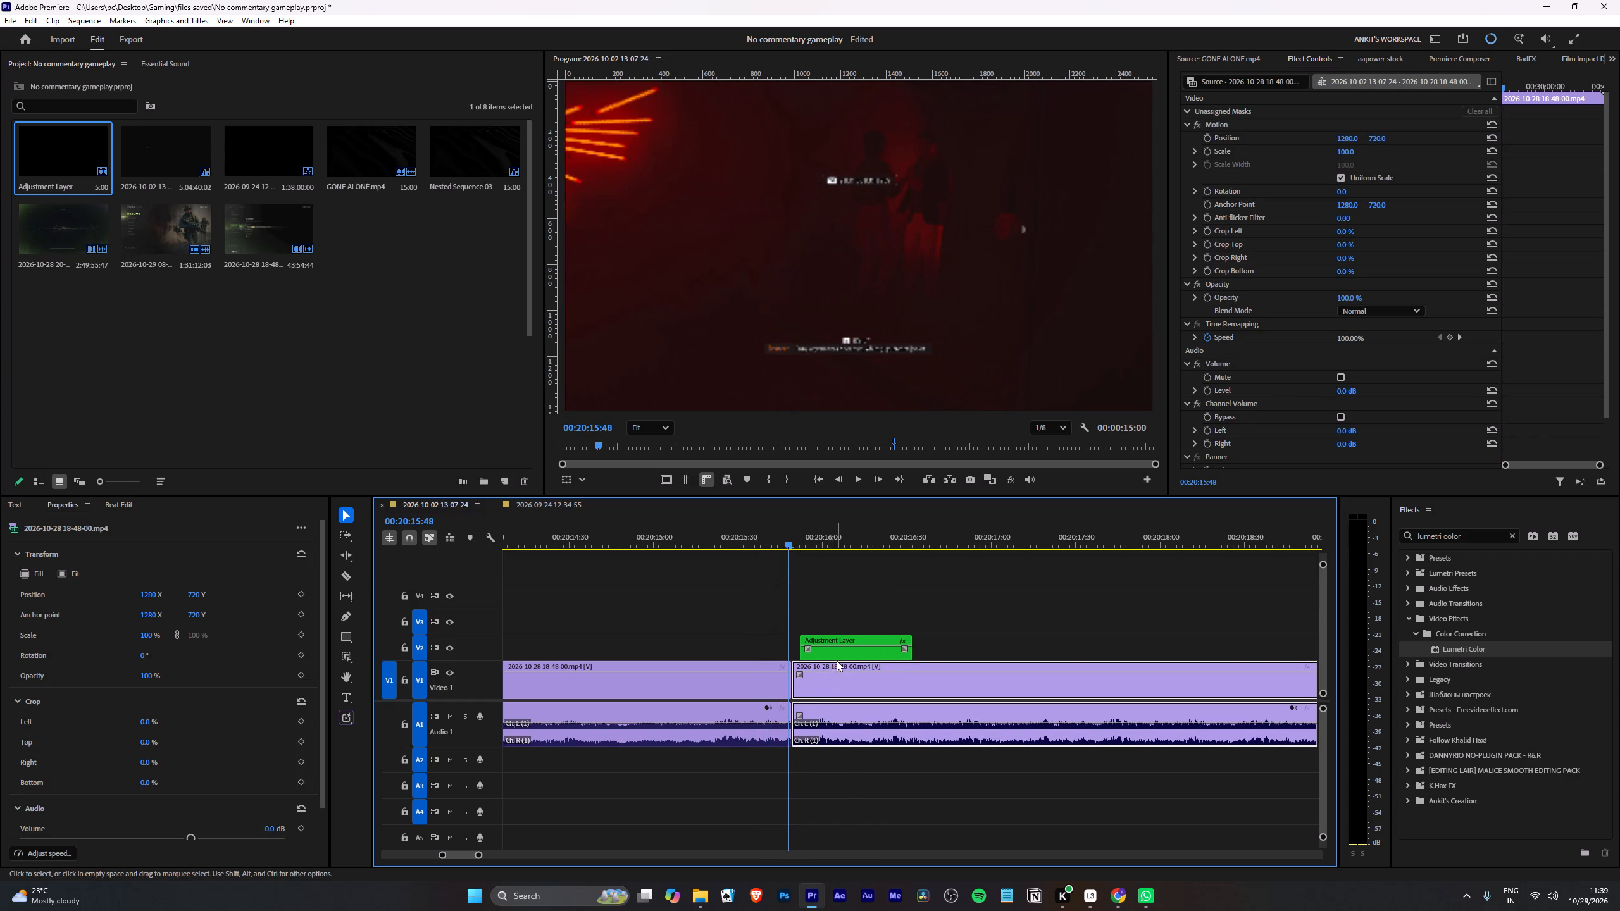
key("Right")
key("space")
key("space")
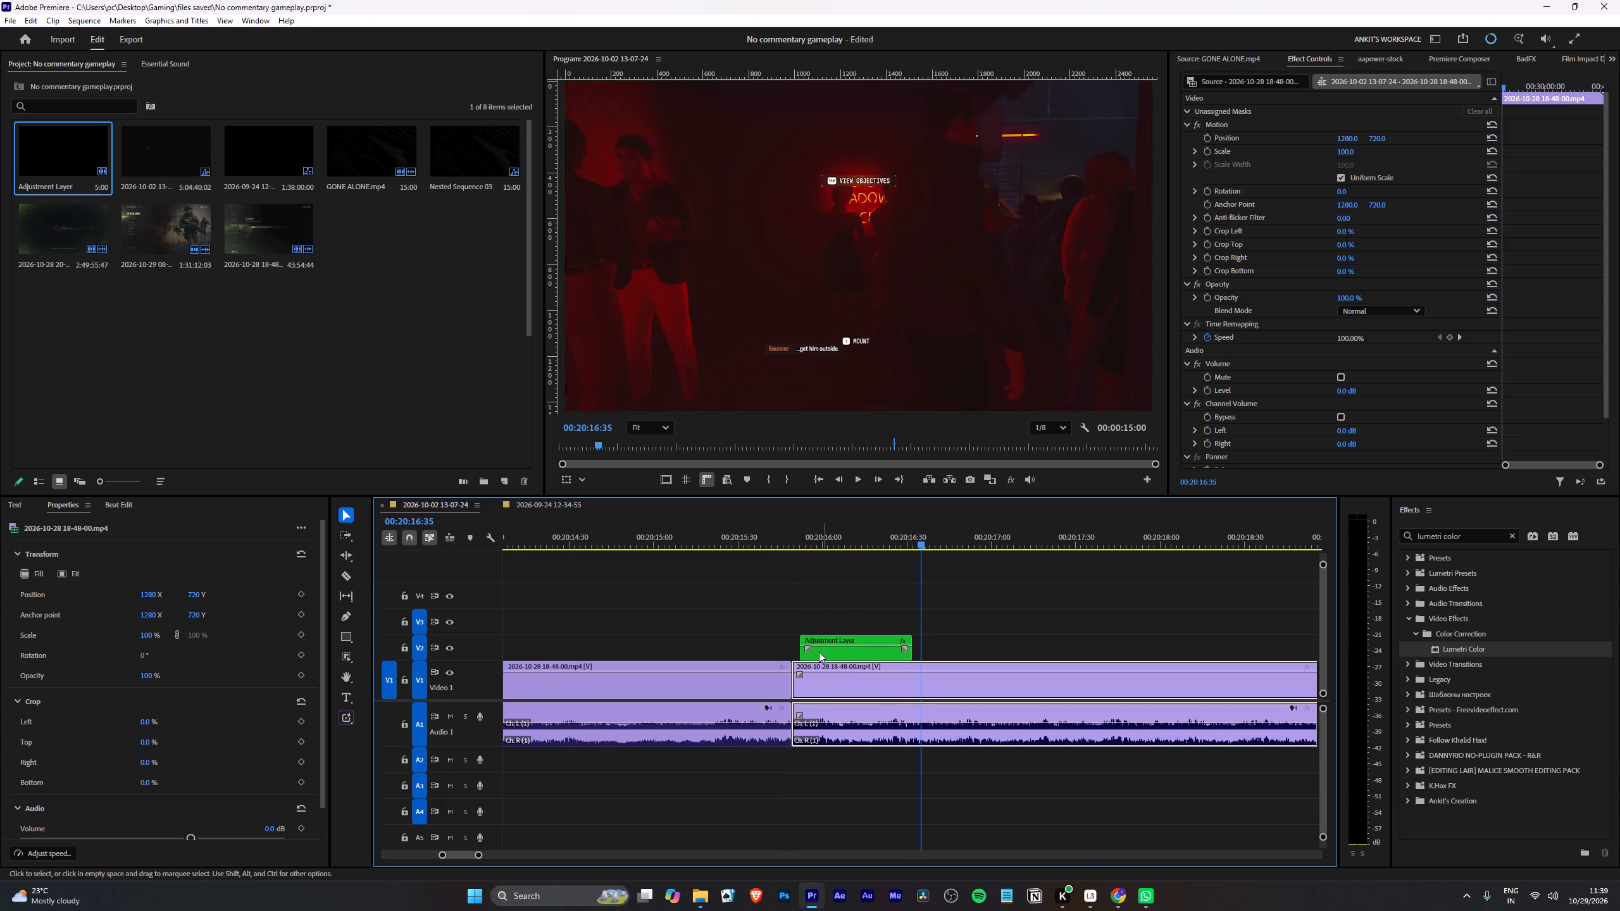
Move the adjustment layer on V2 so it starts at the cut at 00:20:15:49.
left_click_drag(826, 655, 819, 655)
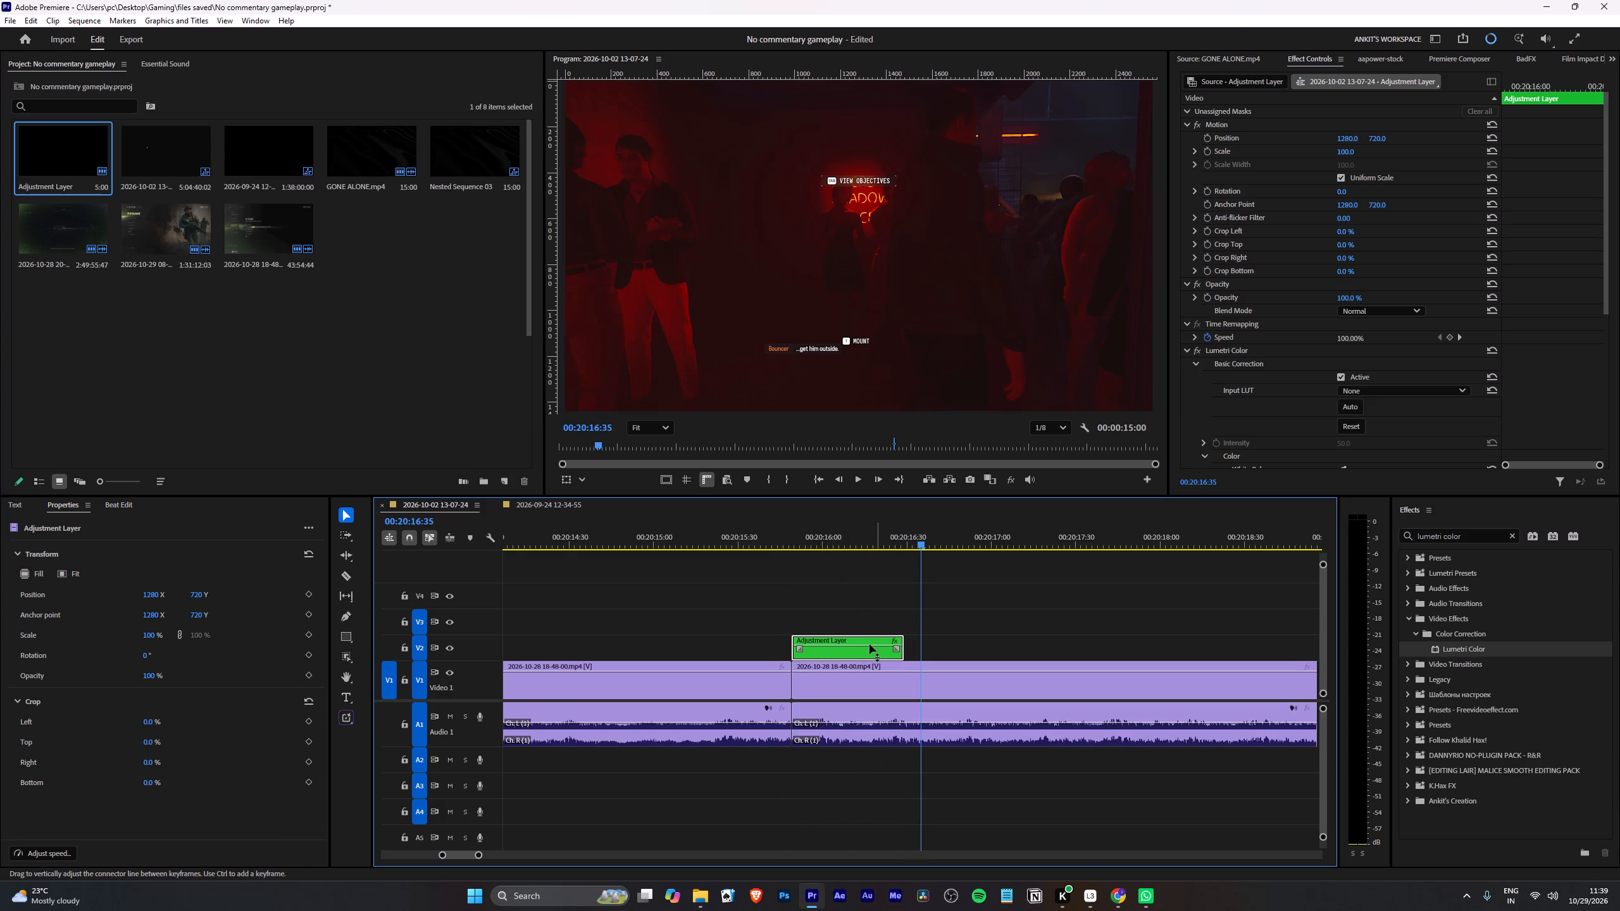
Keyframe the adjustment layer's Lumetri Exposure from -1.2 at 00:20:15:49 to 0 at 00:20:16:28, and play back the brightness fade.
key("Up")
key("Up")
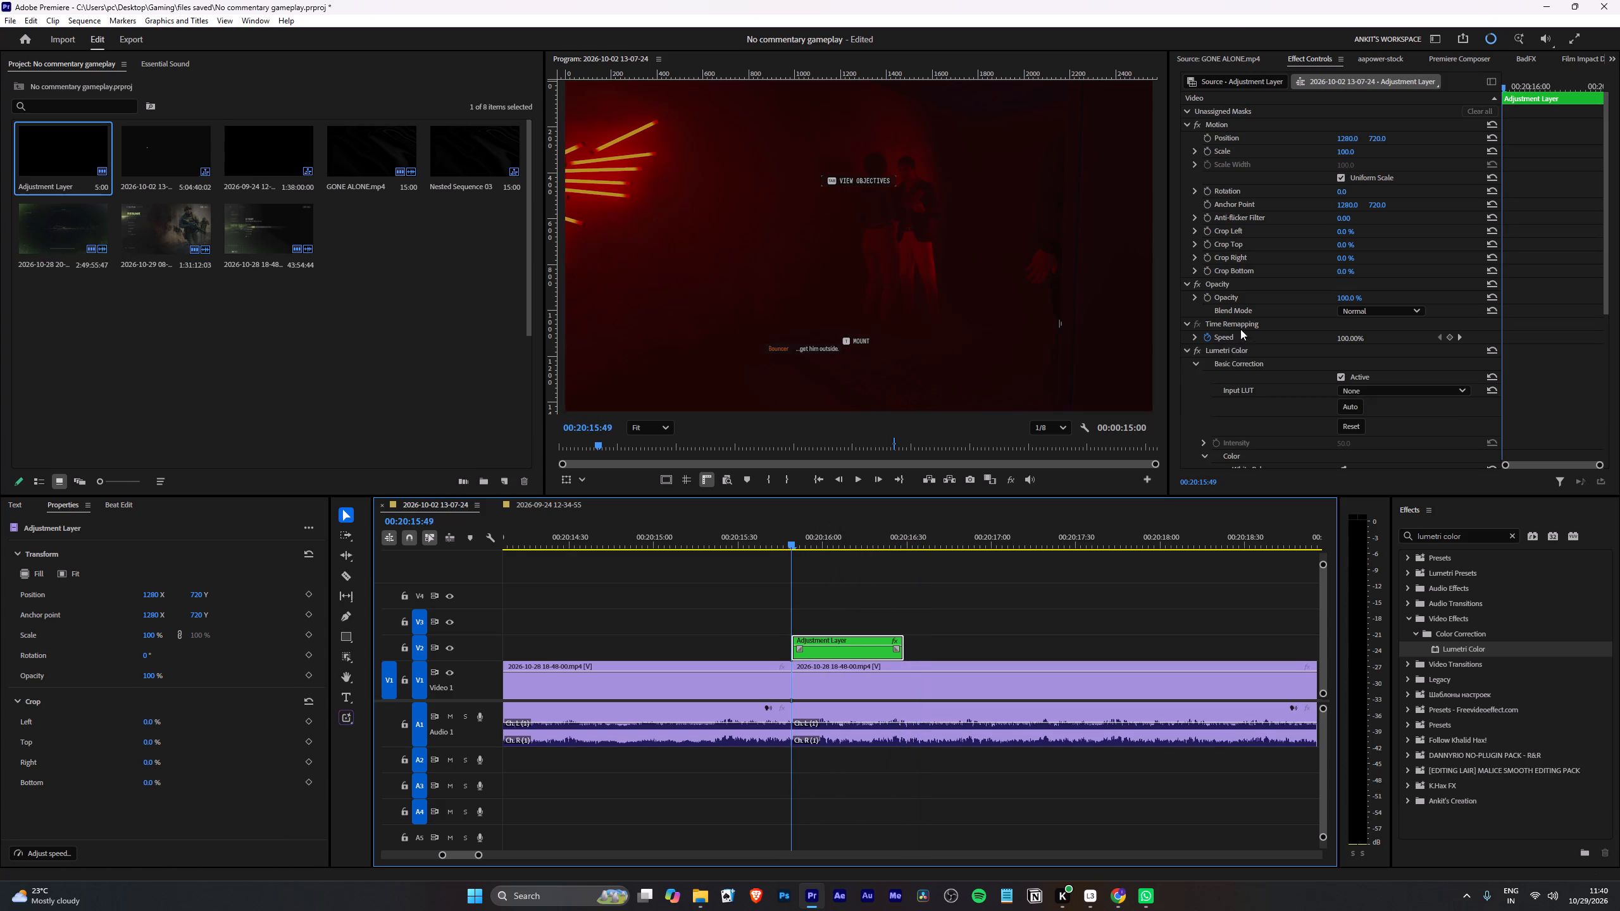
scroll(1243, 375, "down", 13)
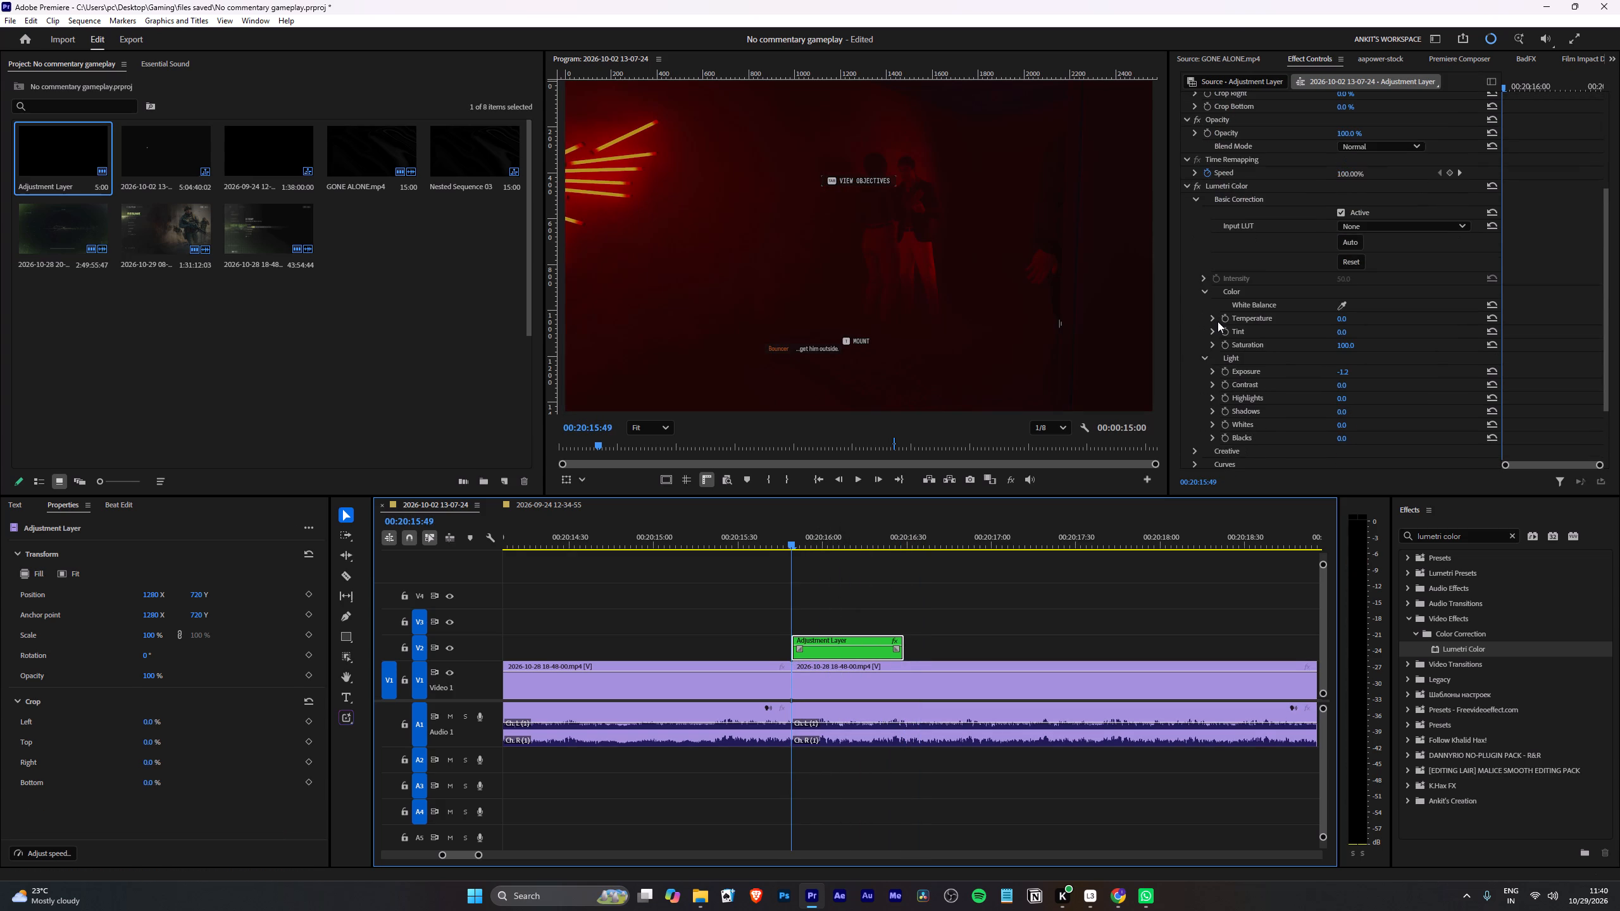
left_click(1226, 375)
key("Down")
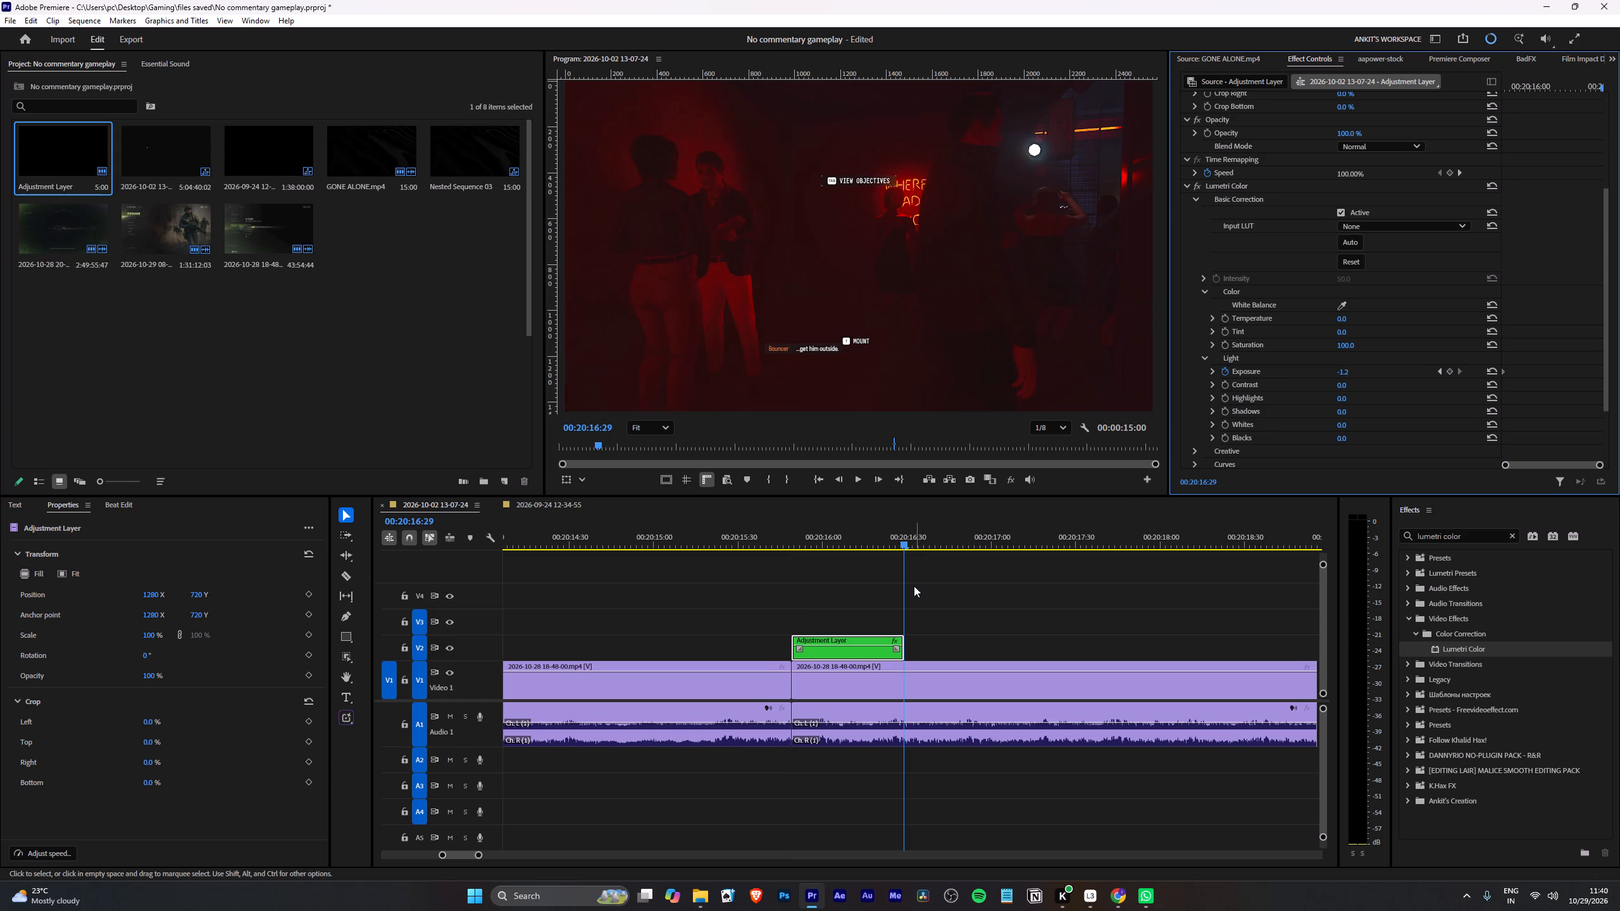
key("Left")
left_click(1336, 371)
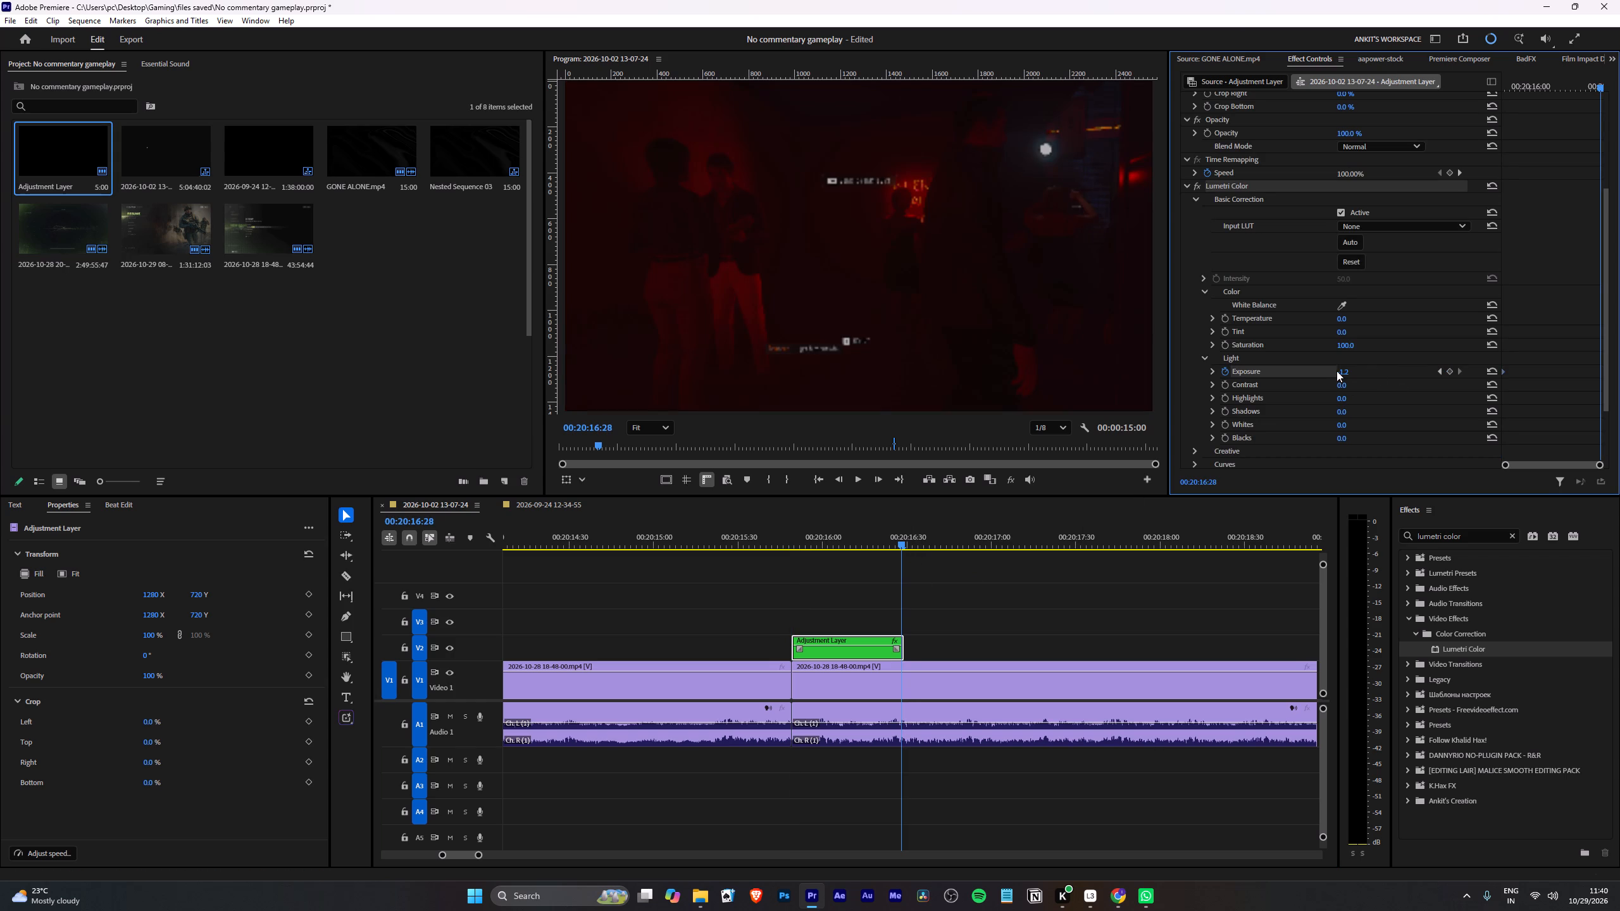
left_click(1340, 371)
key("0")
key("Return")
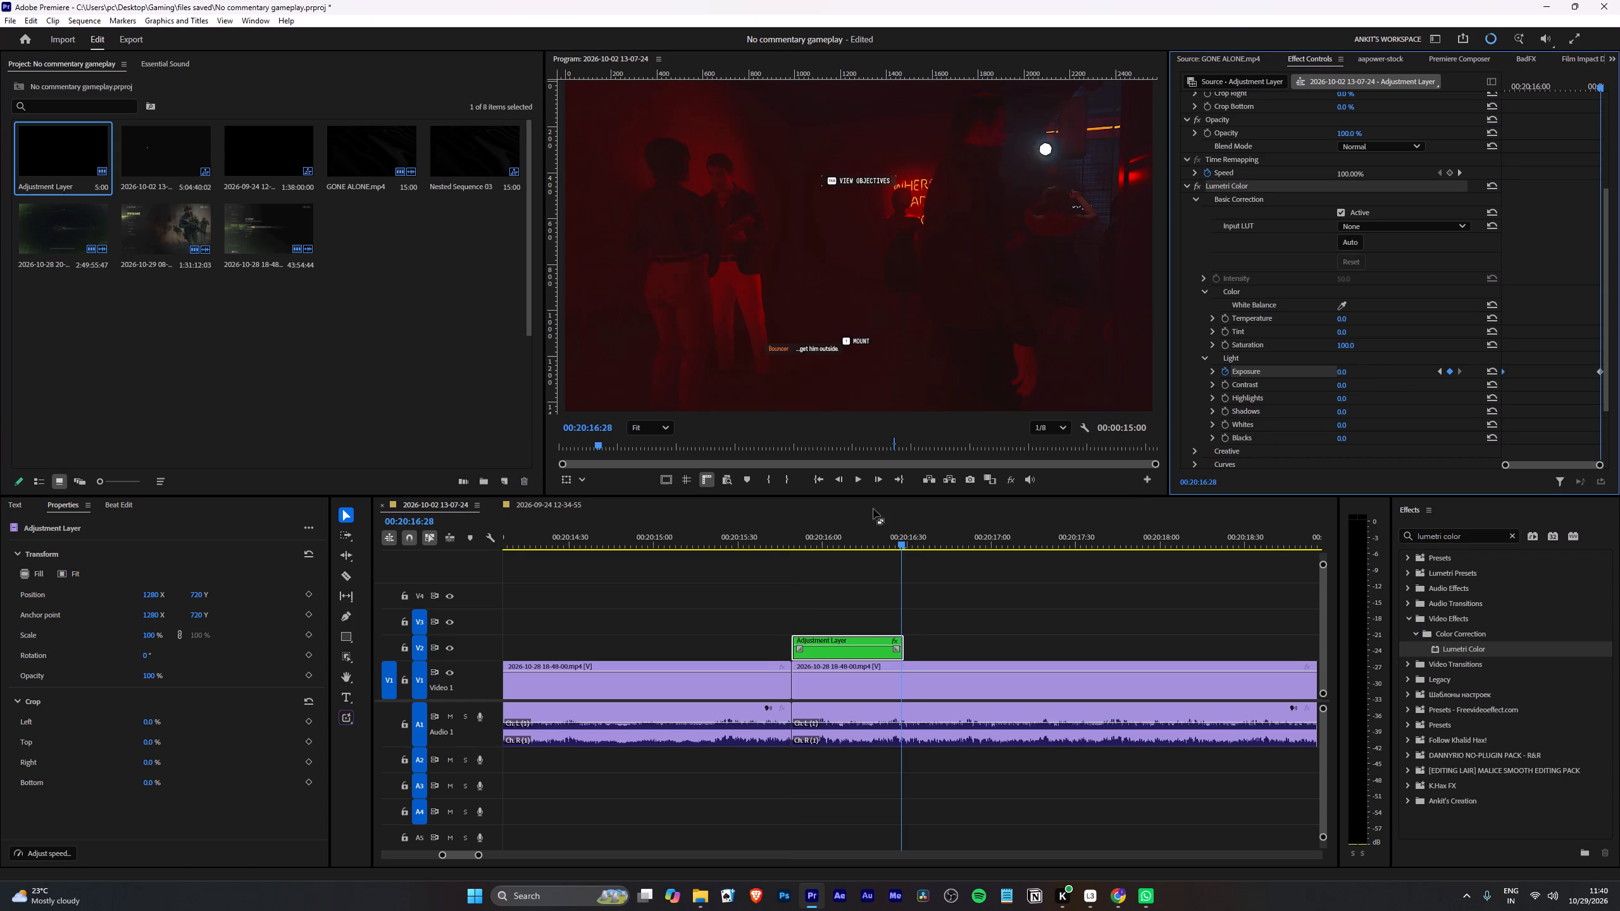
left_click_drag(839, 539, 780, 558)
key("space")
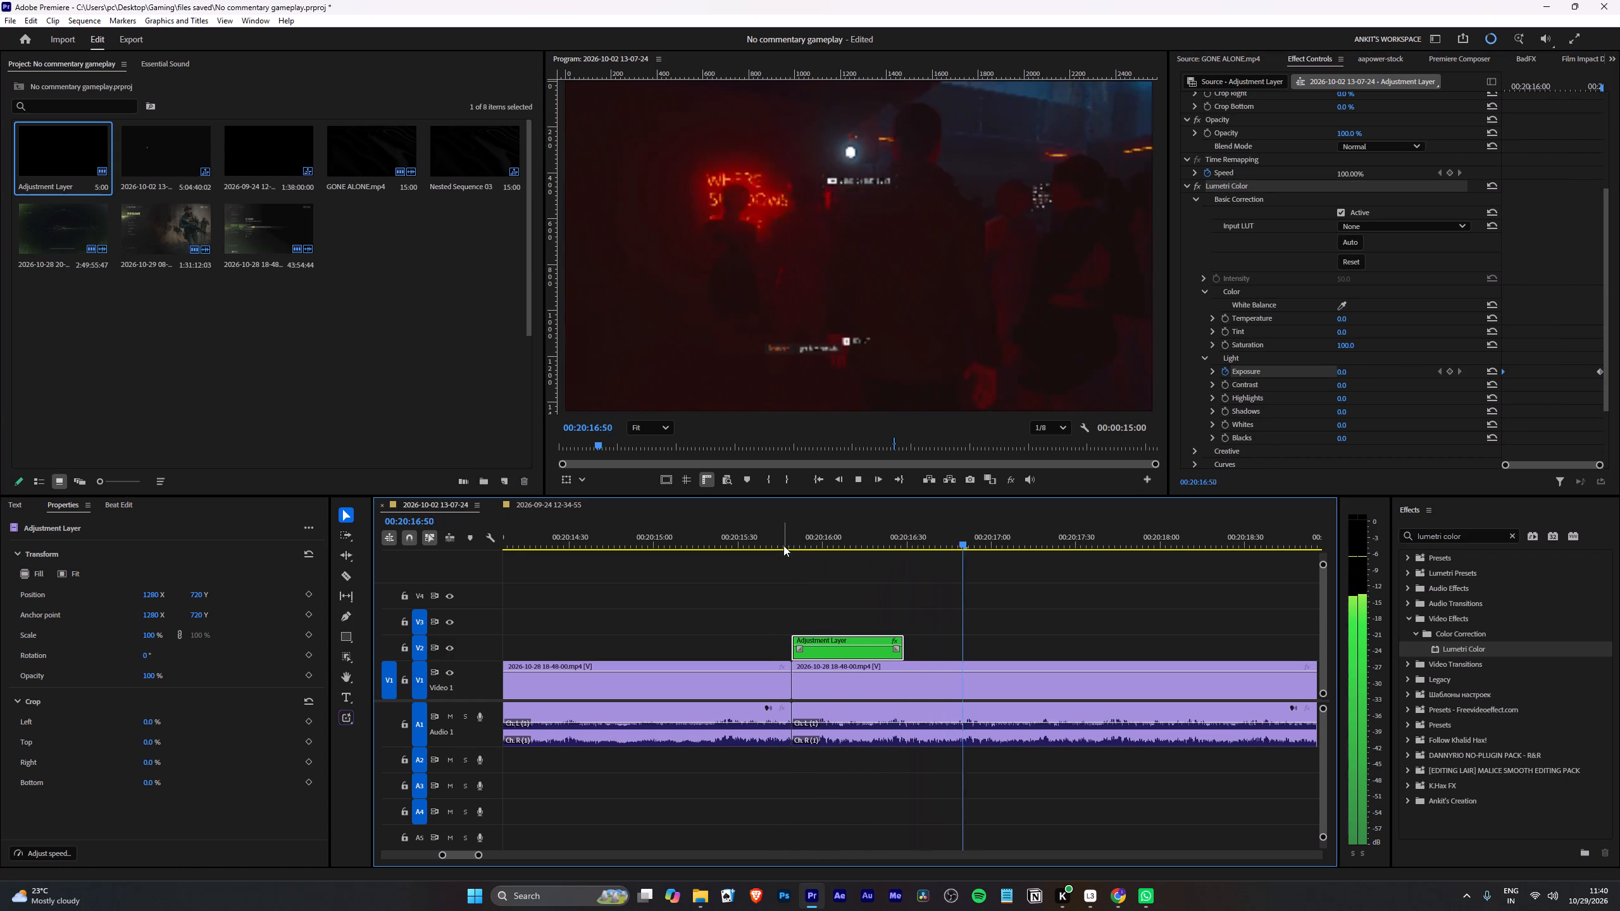
left_click_drag(780, 536, 726, 534)
key("space")
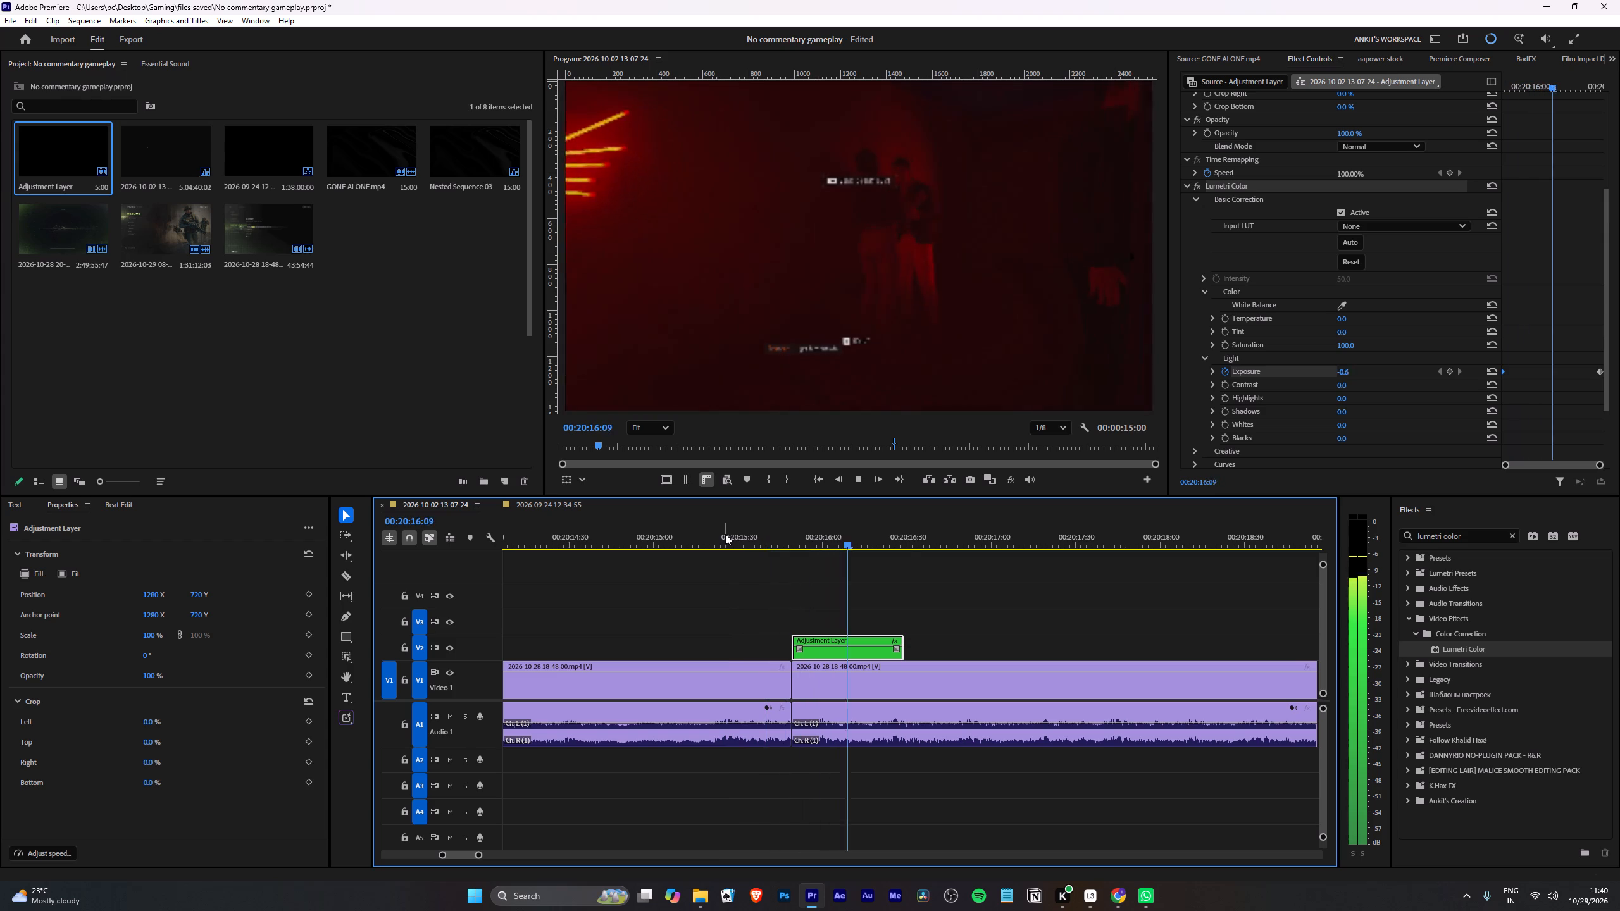
key("space")
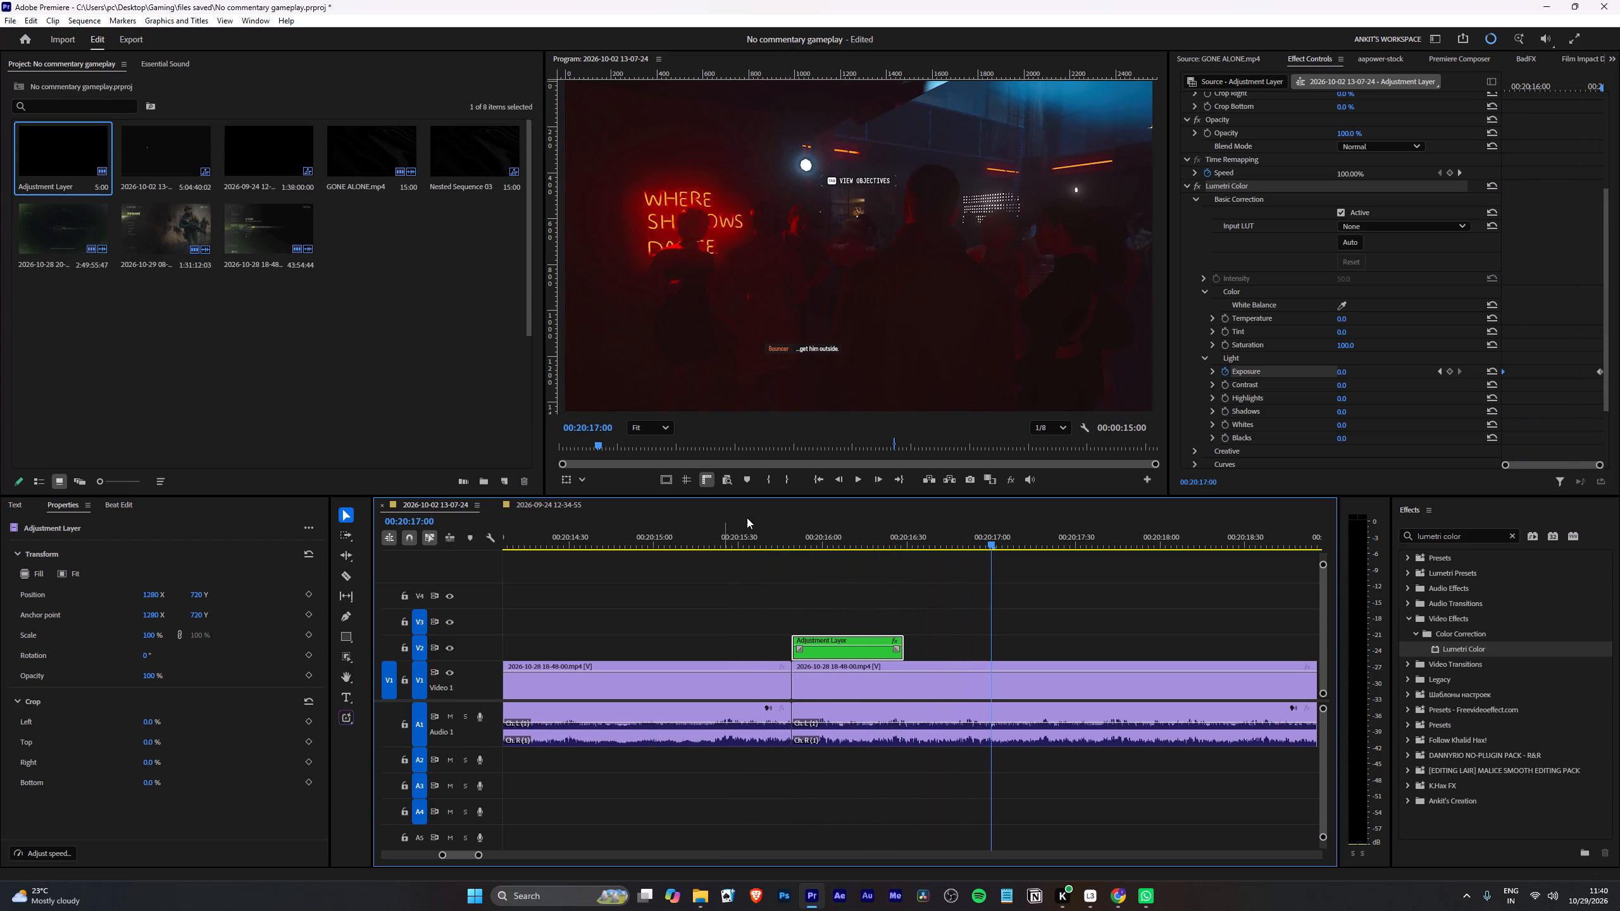
Create a short cross dissolve centred on the V1 cut at 00:20:15:49.
left_click(785, 679)
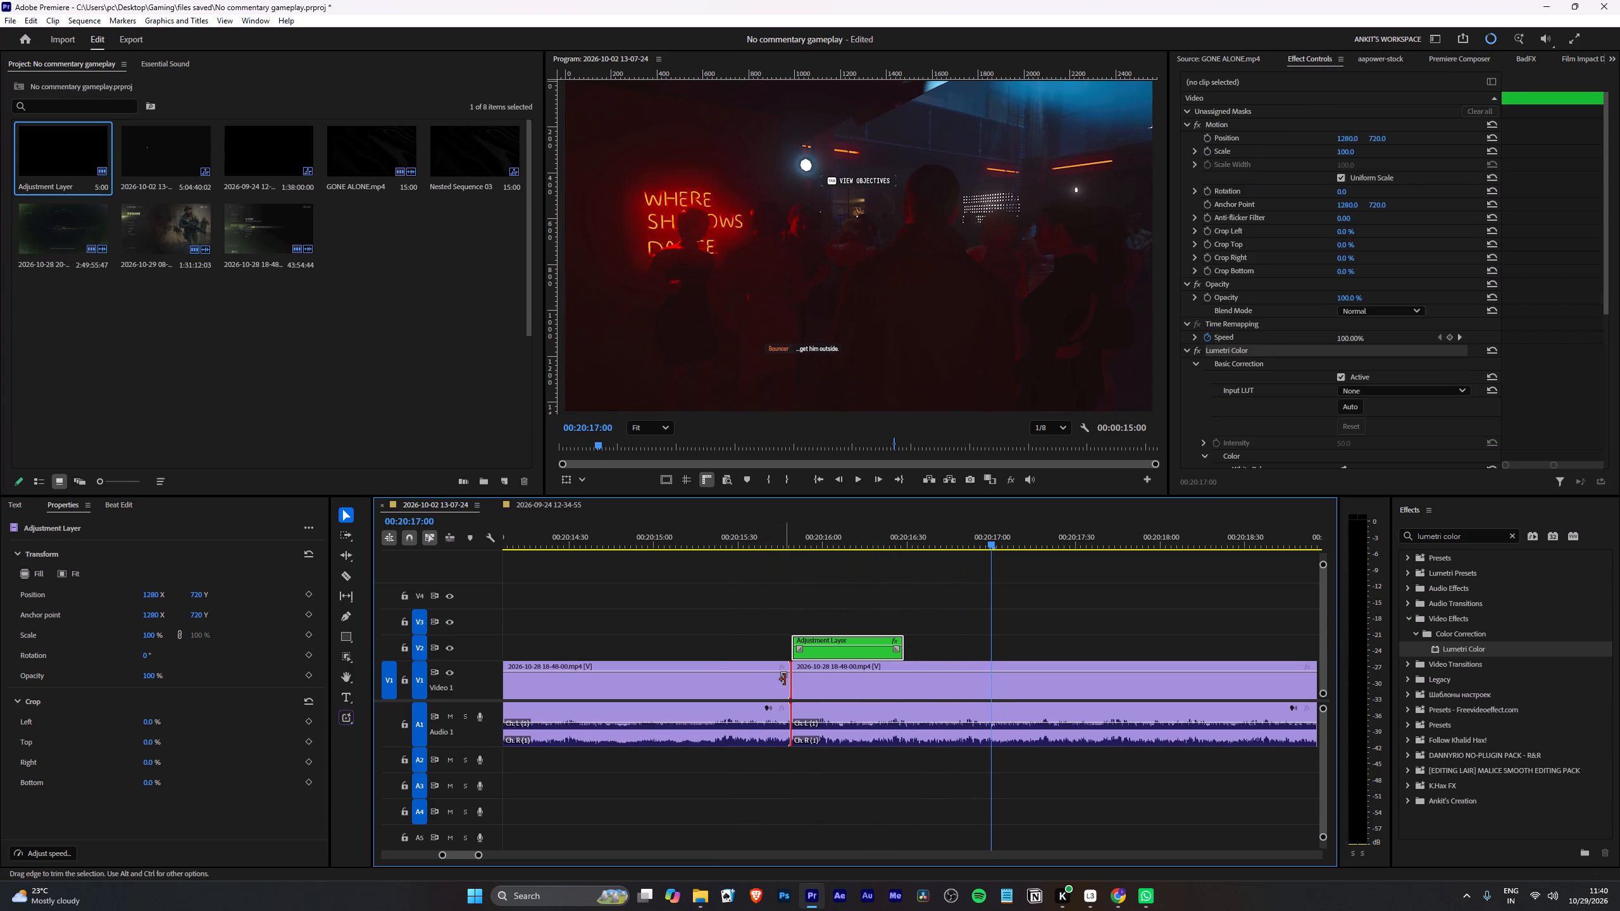
left_click_drag(782, 676, 818, 676)
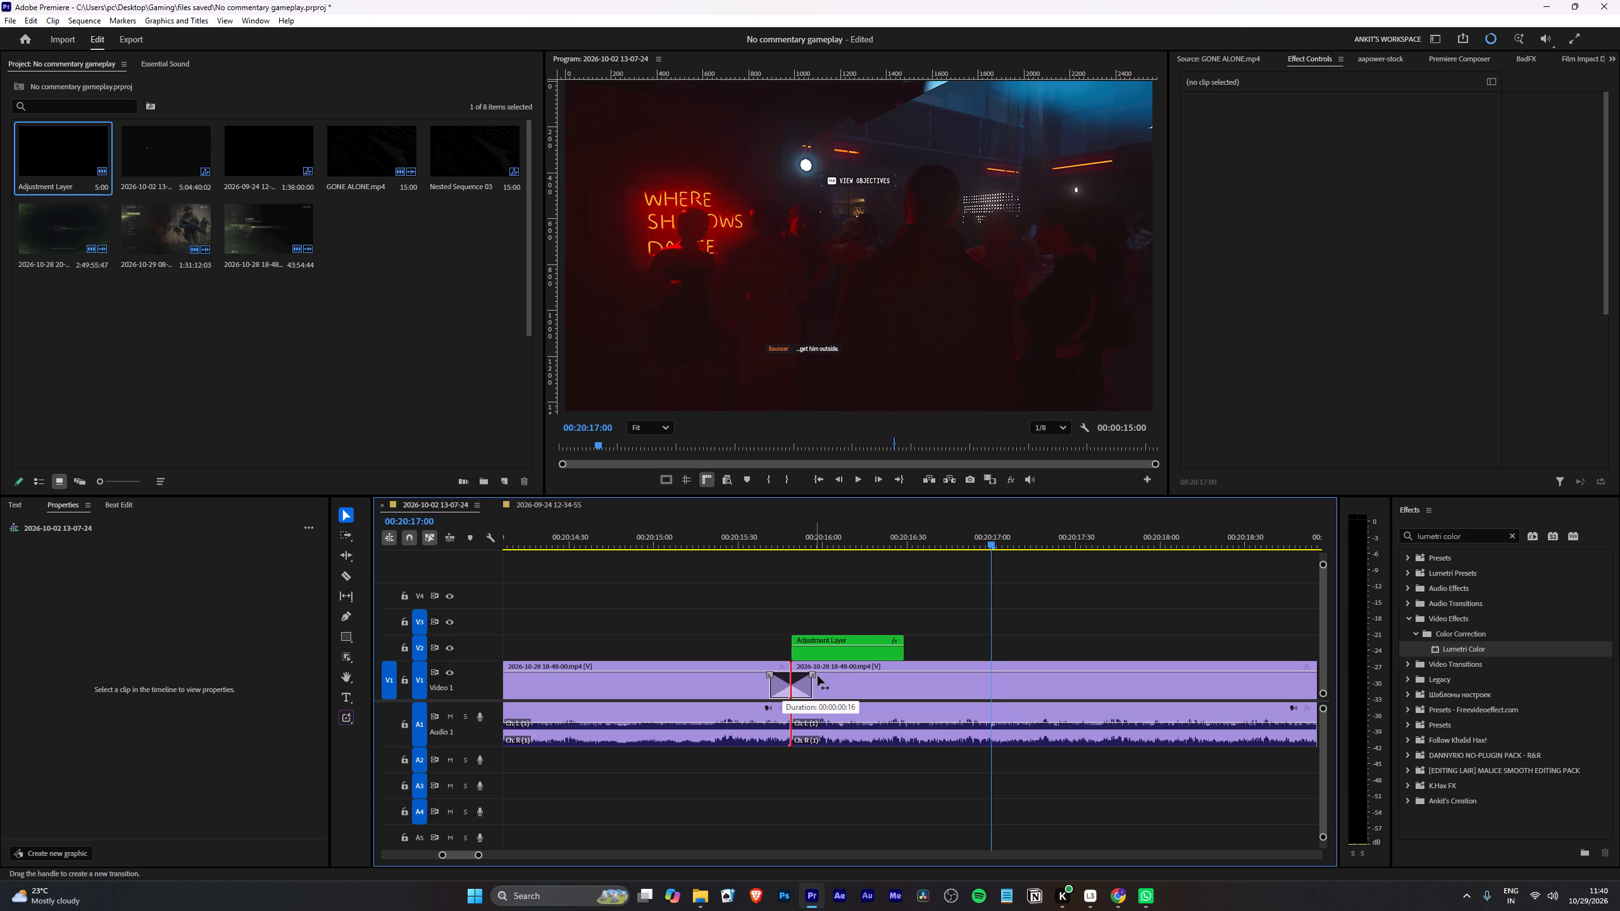
left_click_drag(818, 676, 820, 678)
Play the sequence from 00:20:15:34 through the dissolve and exposure fade, and on into the following cutscene.
left_click(751, 542)
left_click(754, 561)
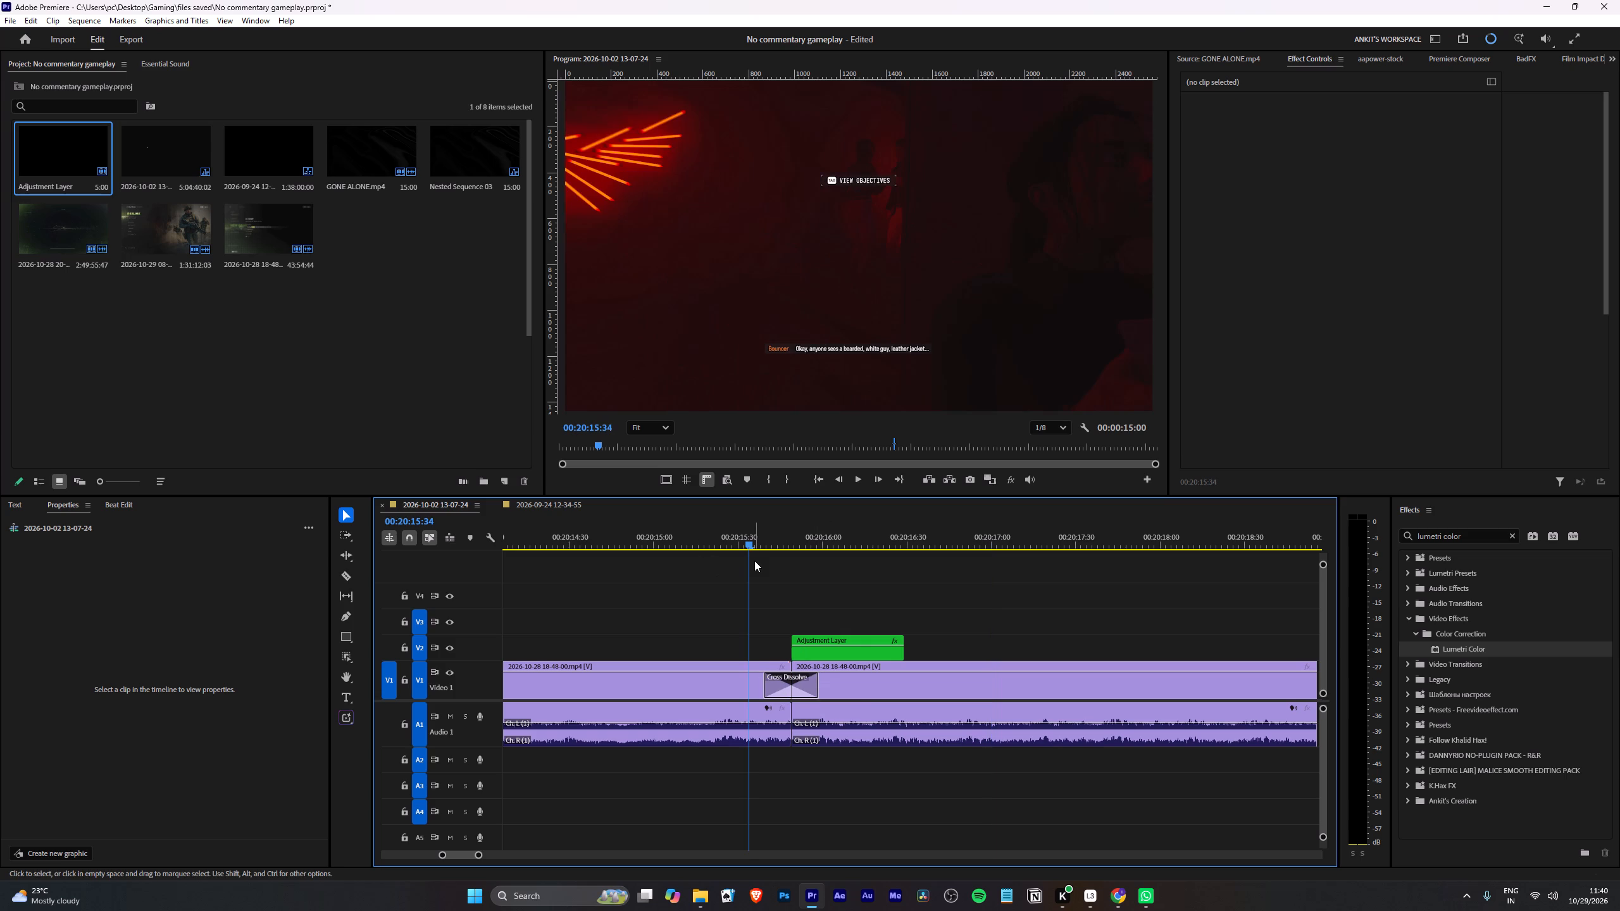
type("b")
key("space")
key("v")
key("space")
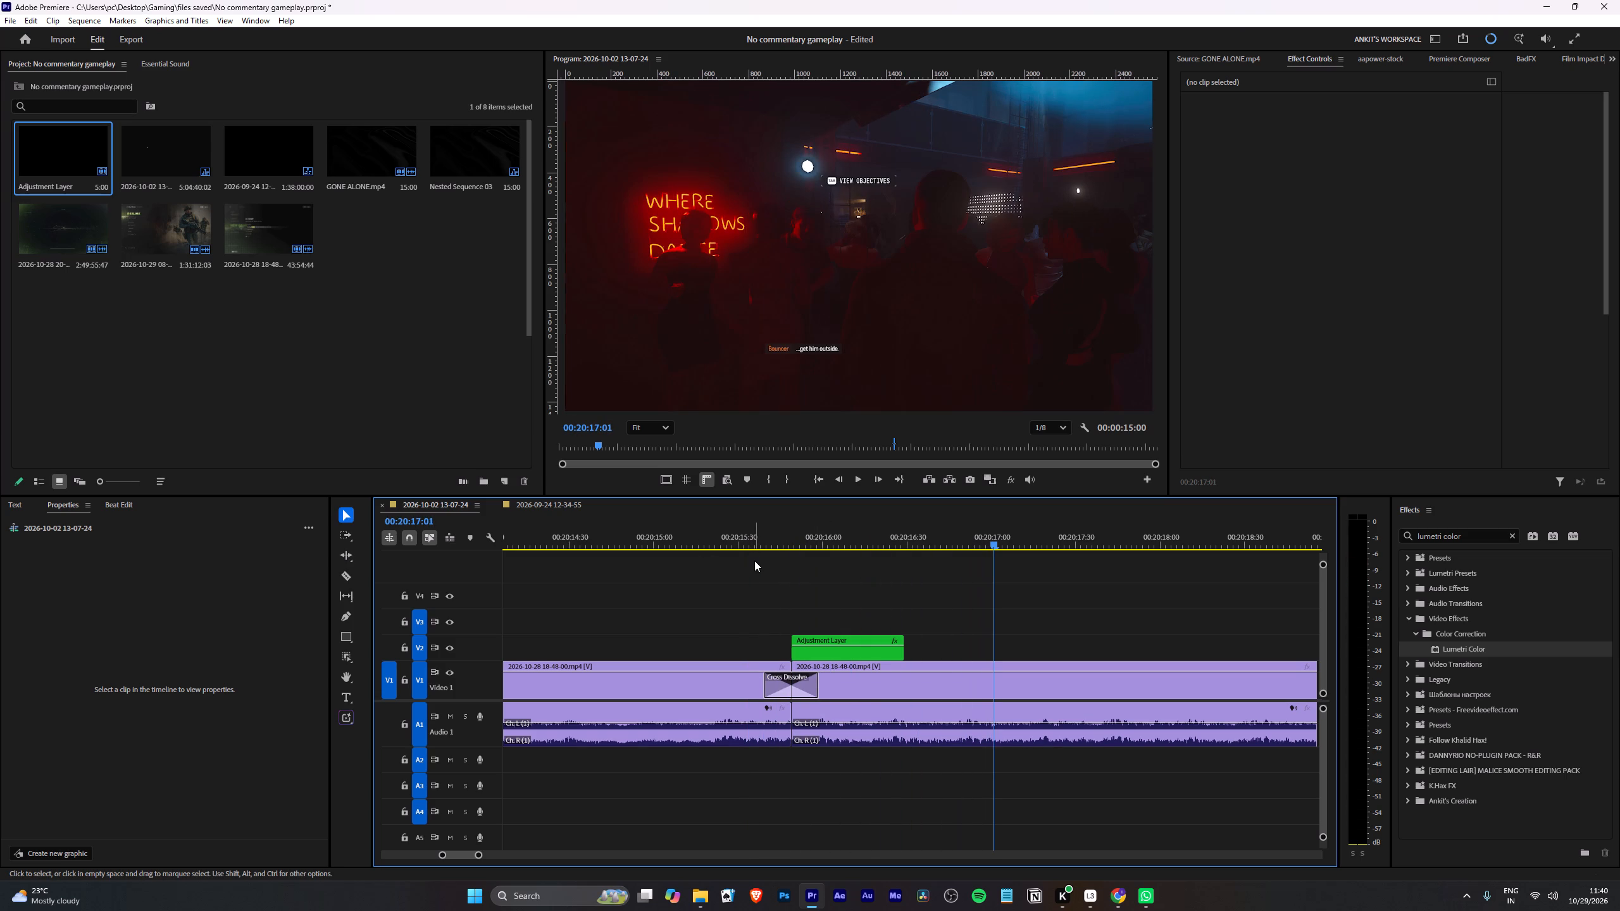
key("space")
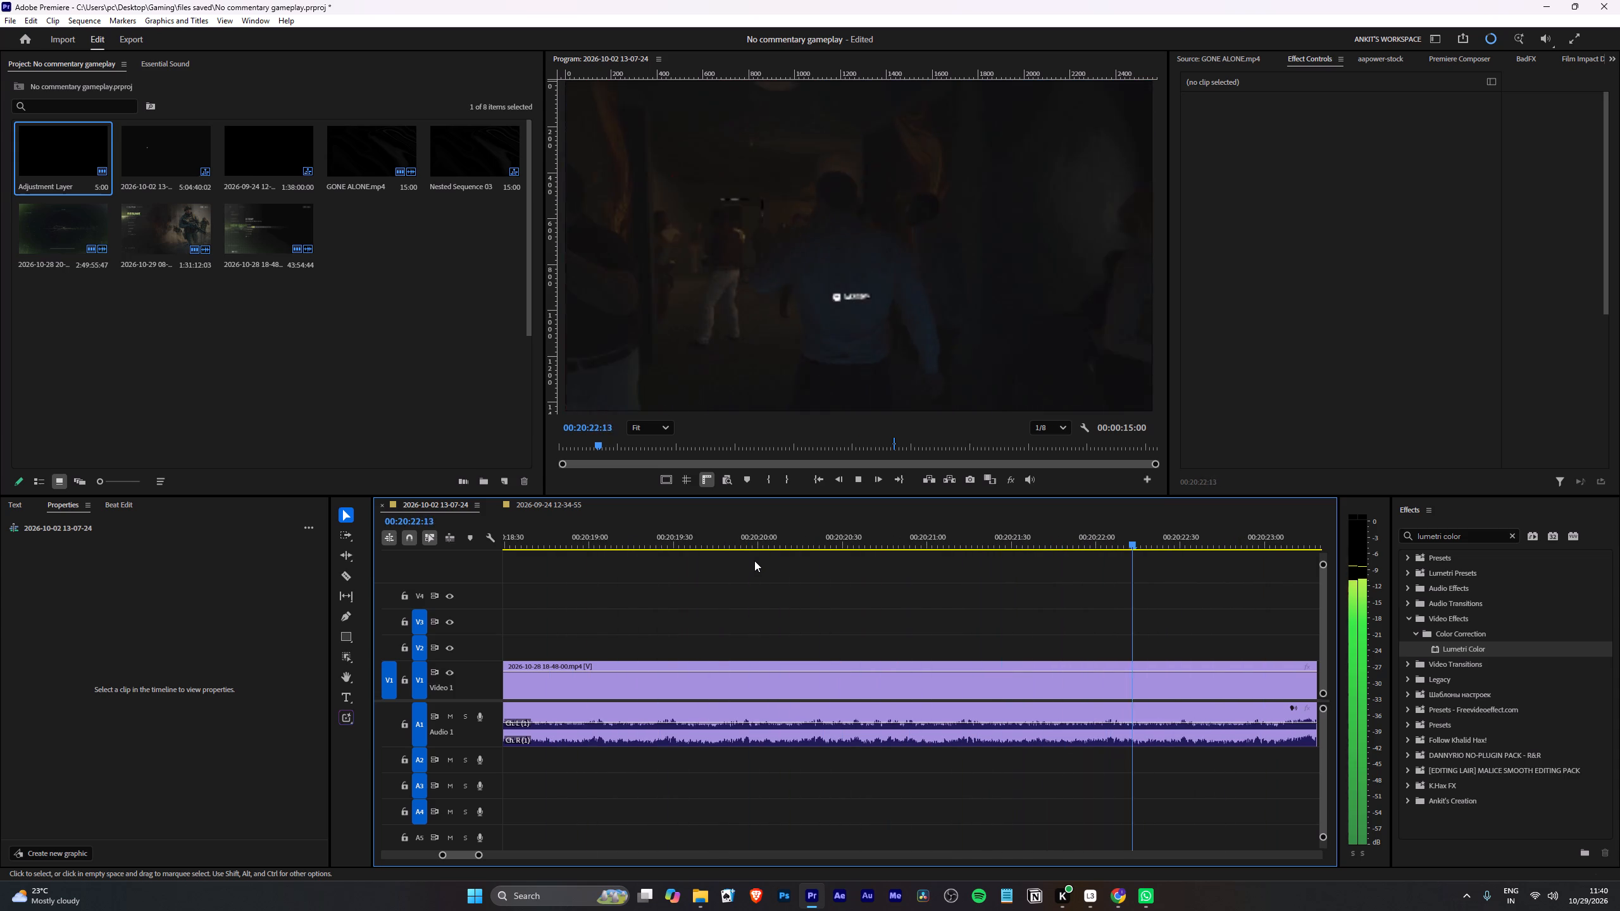
key("space")
key("space")
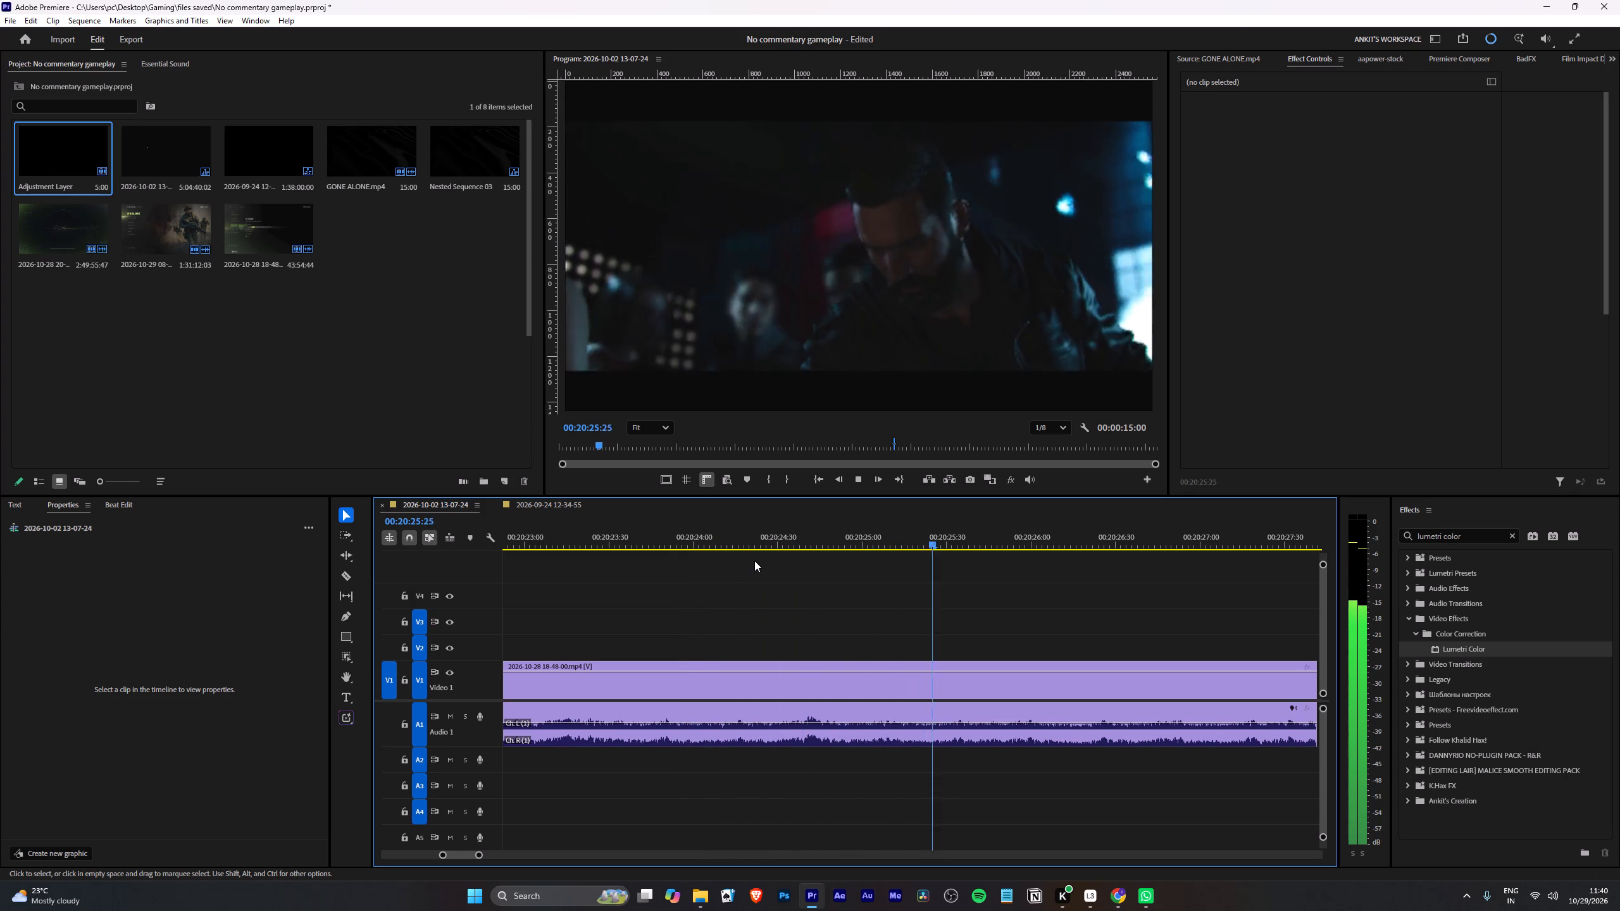
key("space")
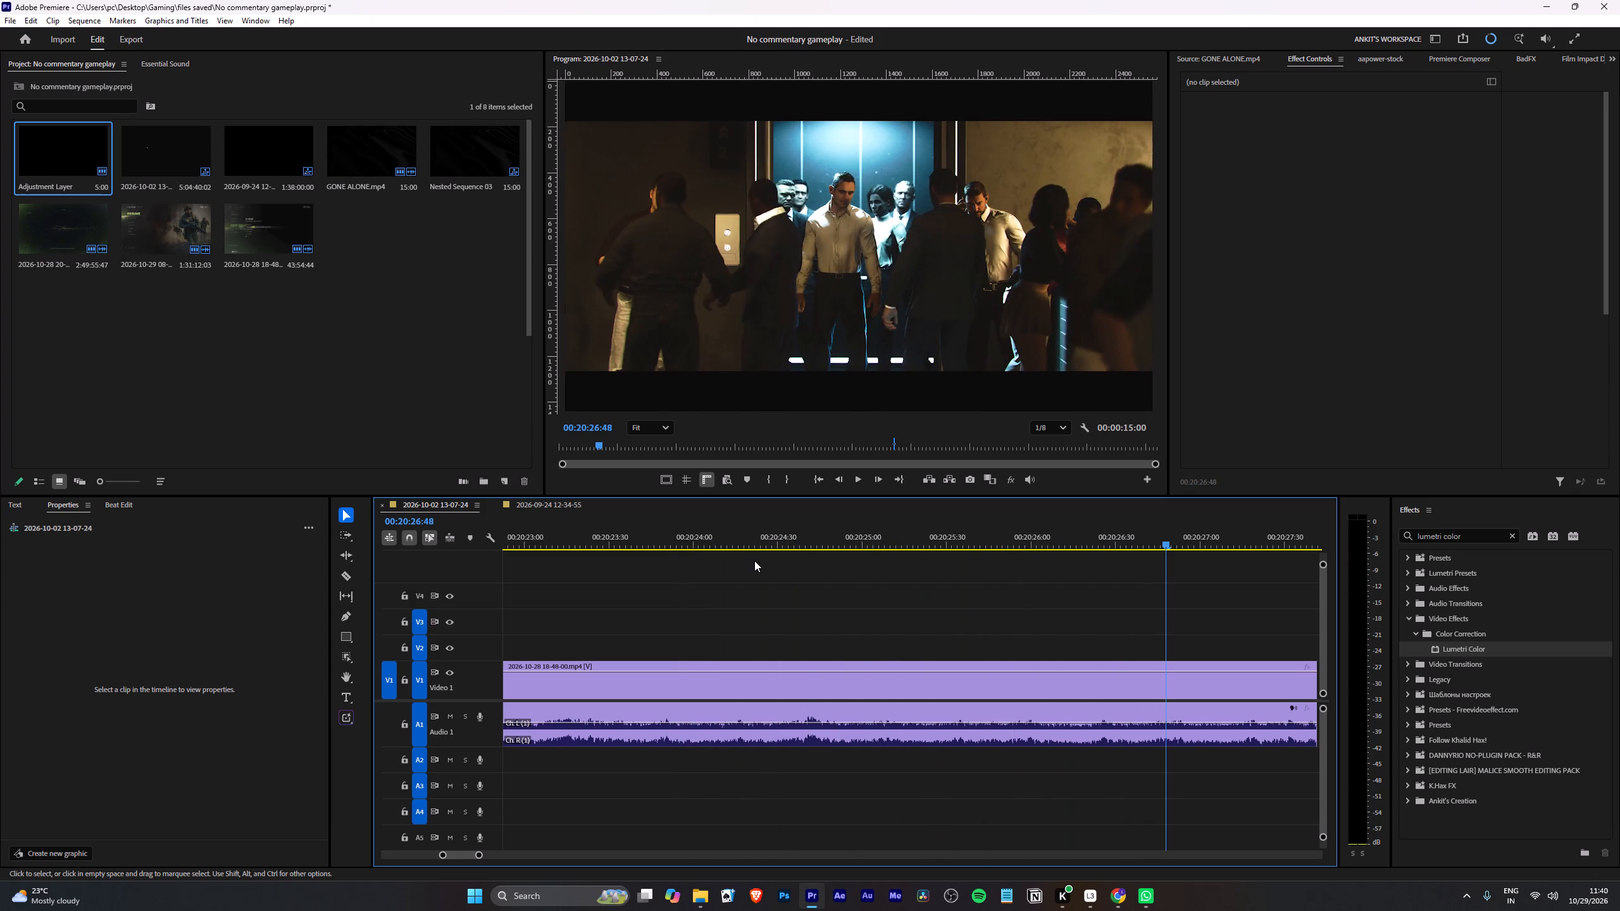
Save the project.
key("ctrl+s")
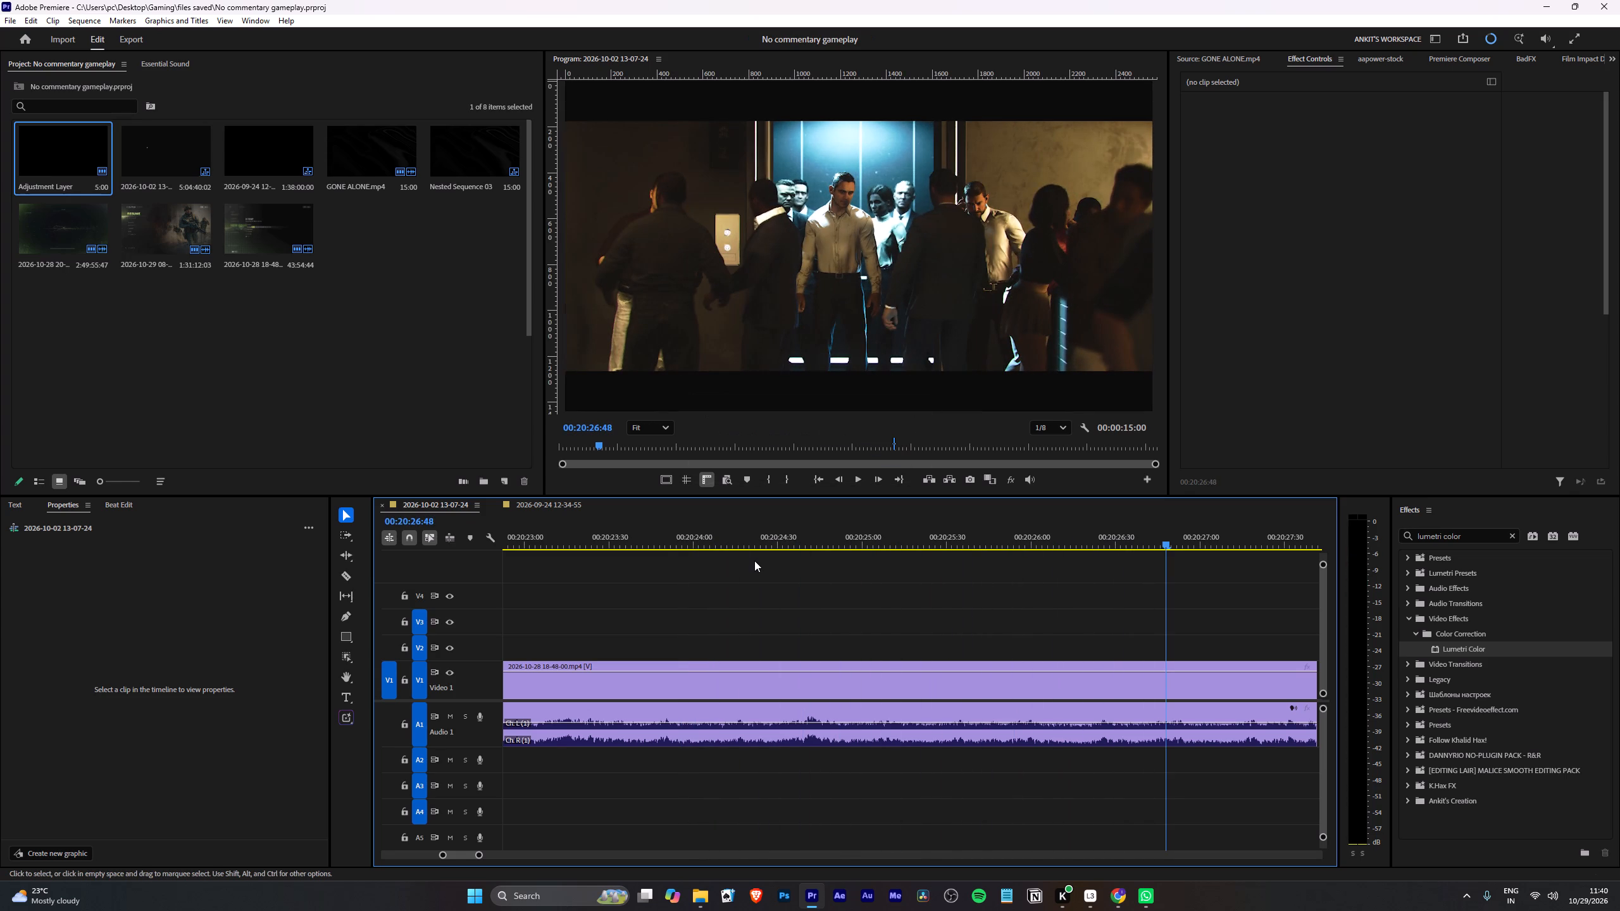
key("ctrl+s")
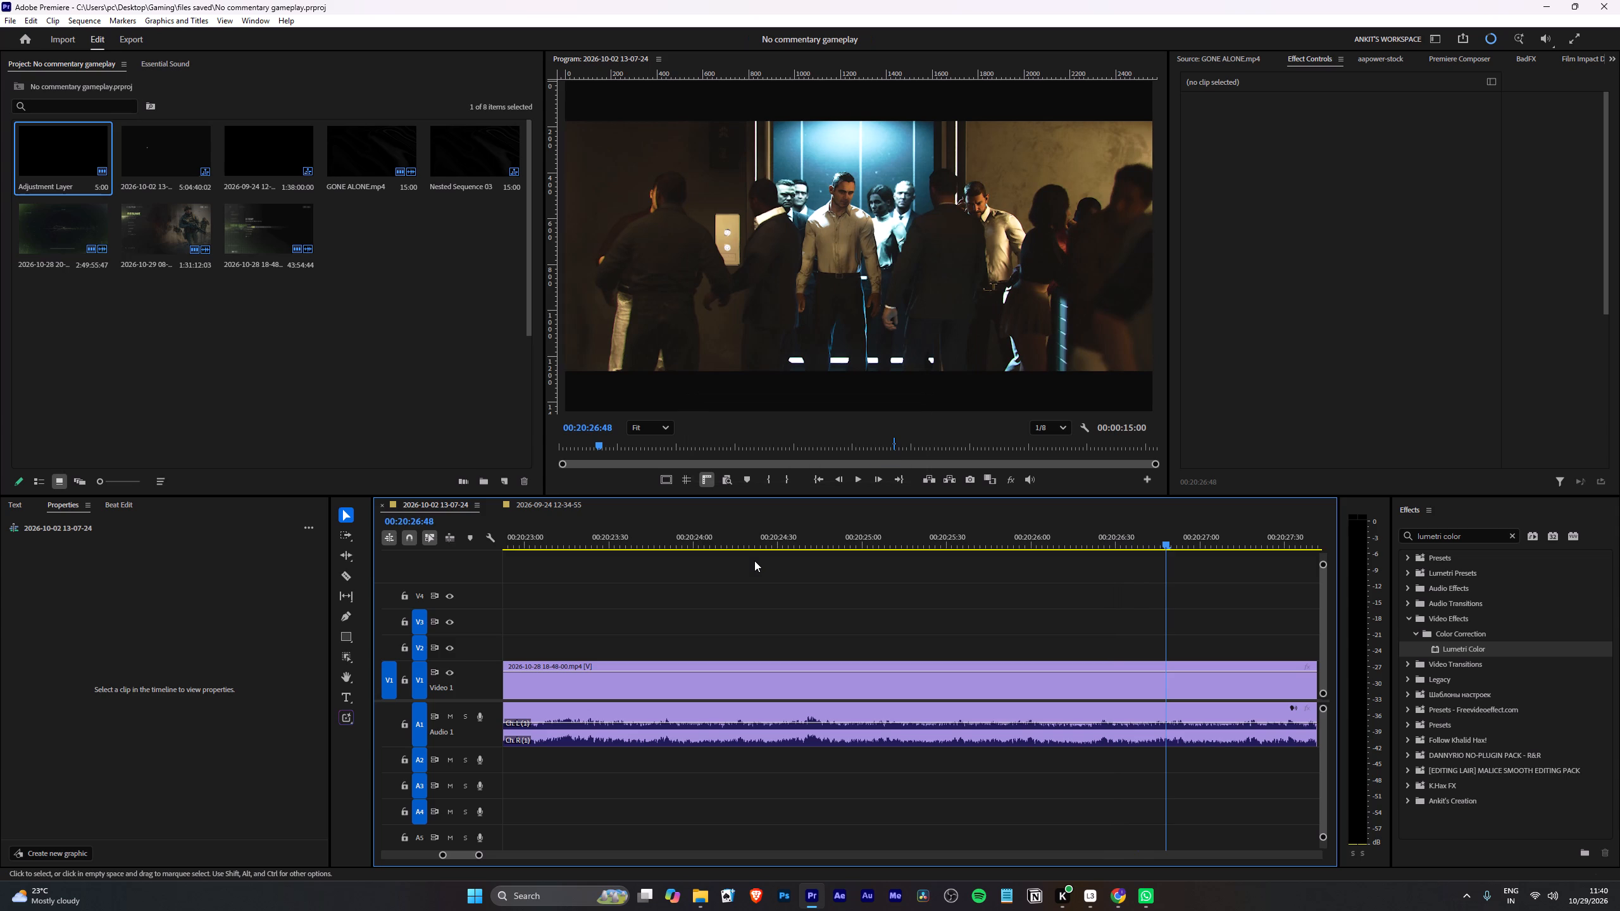